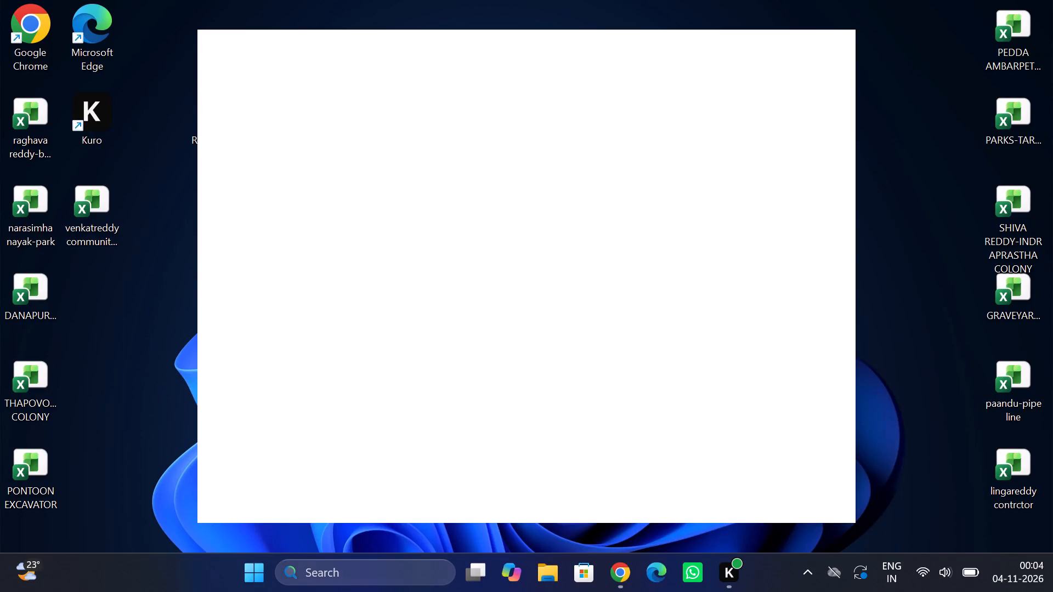
Open Excel and create a new blank workbook.
click(265, 573)
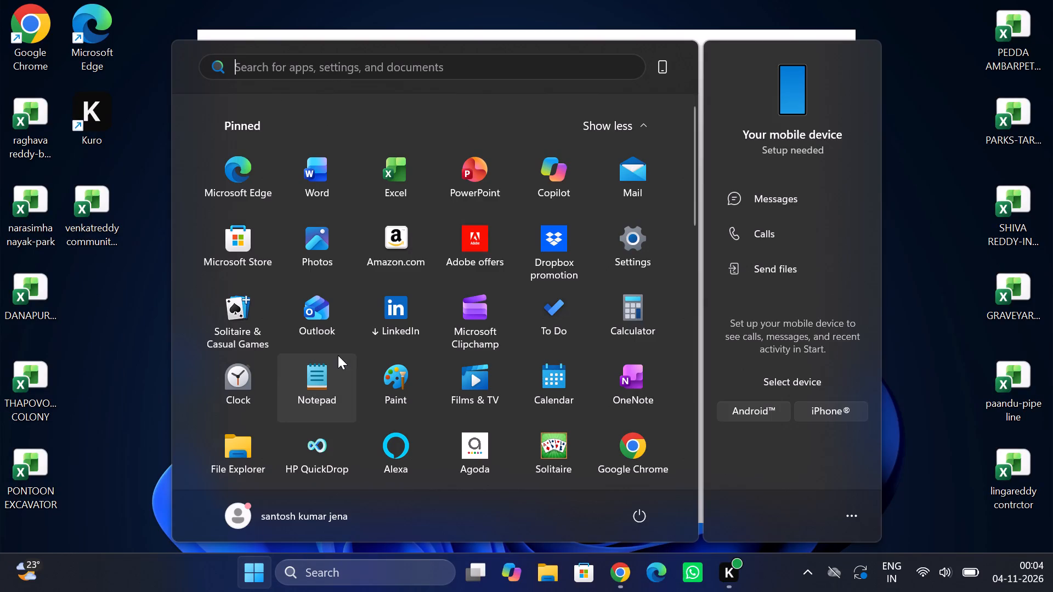
click(387, 191)
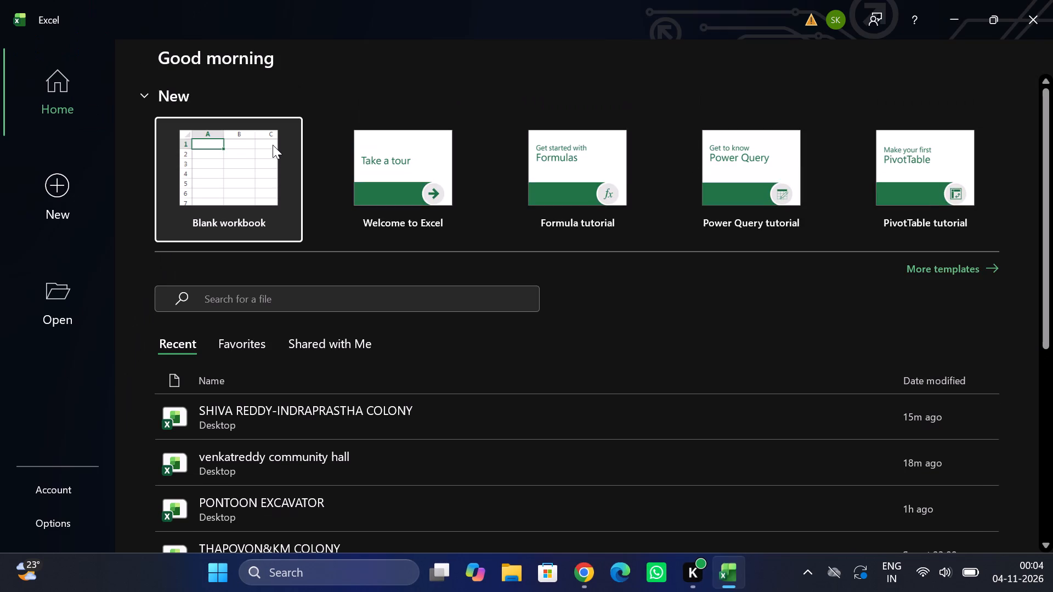
click(232, 173)
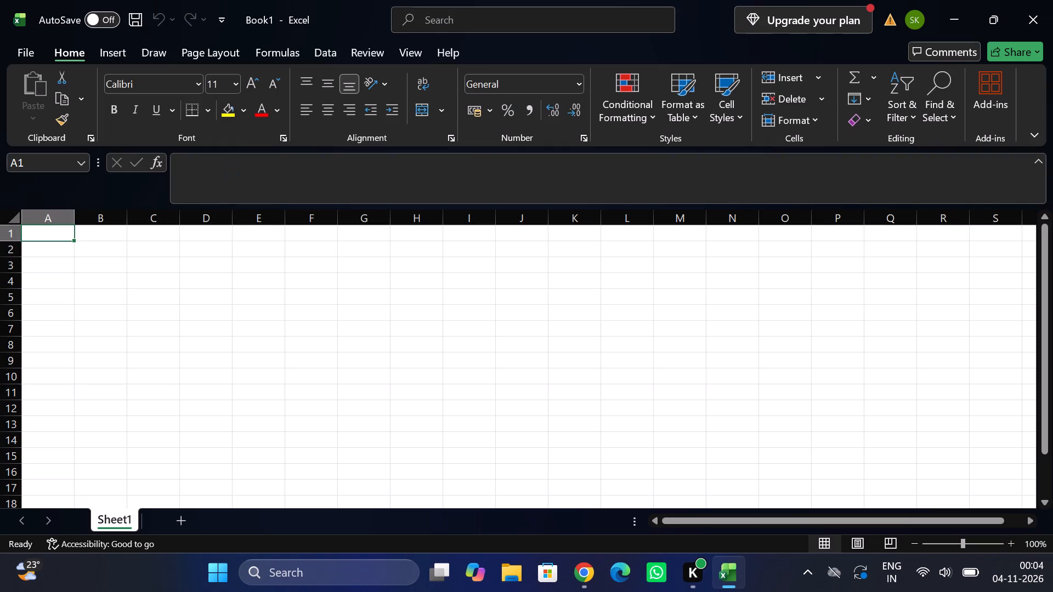
Enter the headers s.no, description, no and l across cells A1 to D1.
text(s.no)
key(Tab)
text(description)
key(Tab)
text(no)
key(Tab)
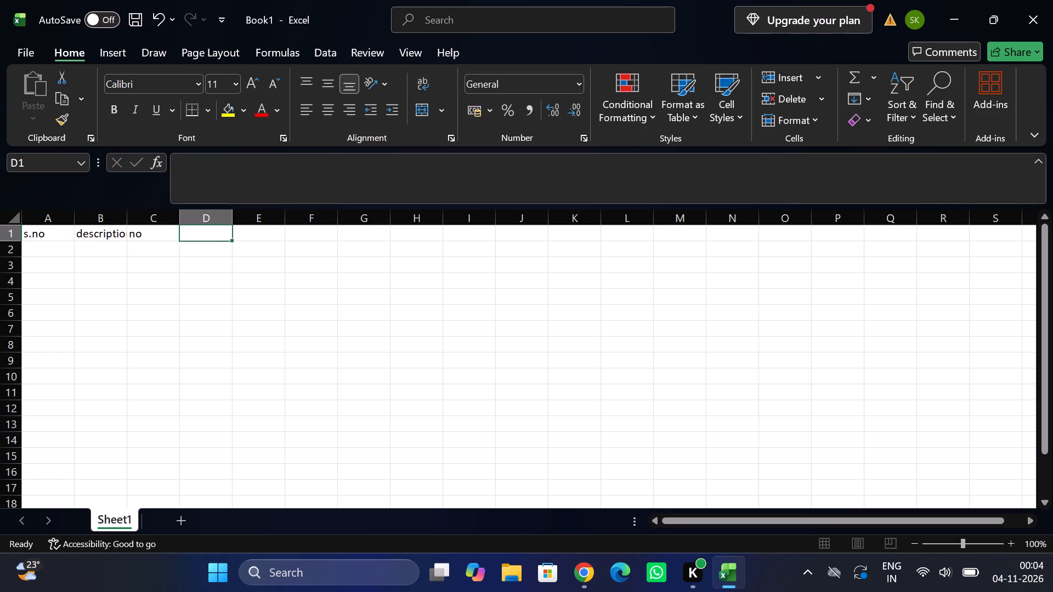
key(l)
key(Tab)
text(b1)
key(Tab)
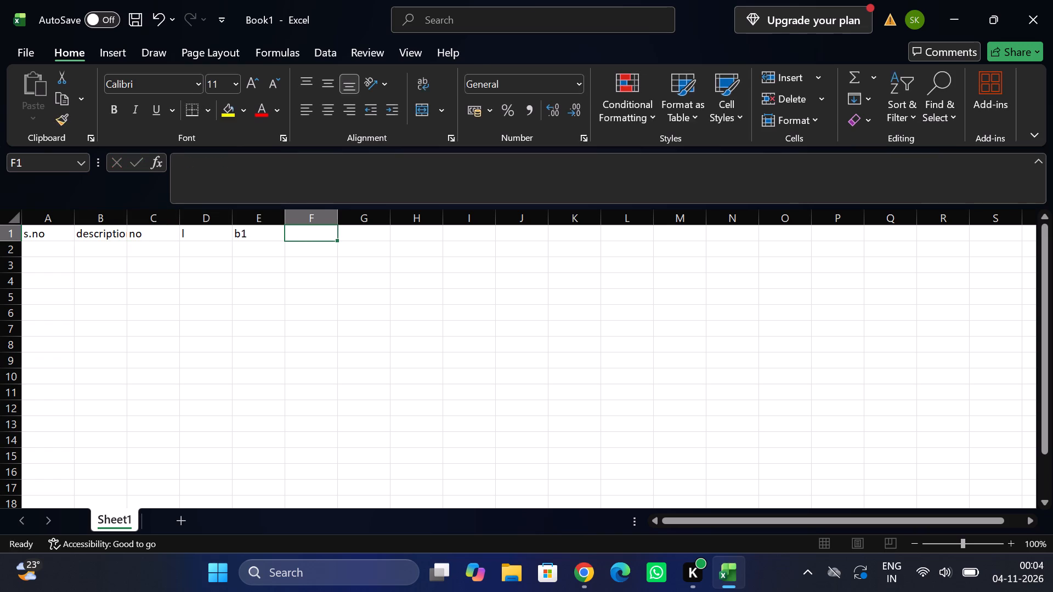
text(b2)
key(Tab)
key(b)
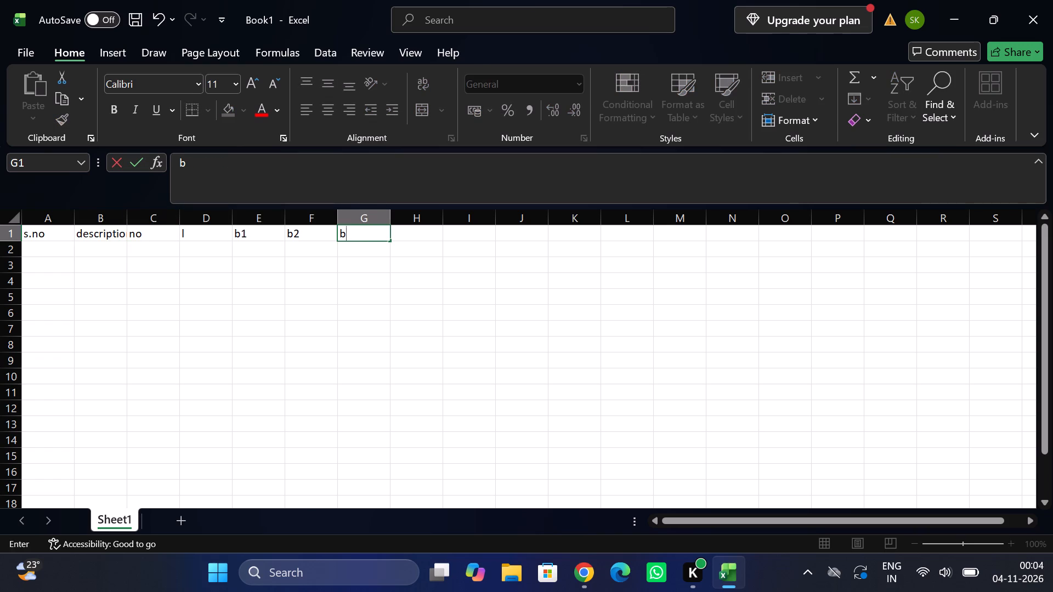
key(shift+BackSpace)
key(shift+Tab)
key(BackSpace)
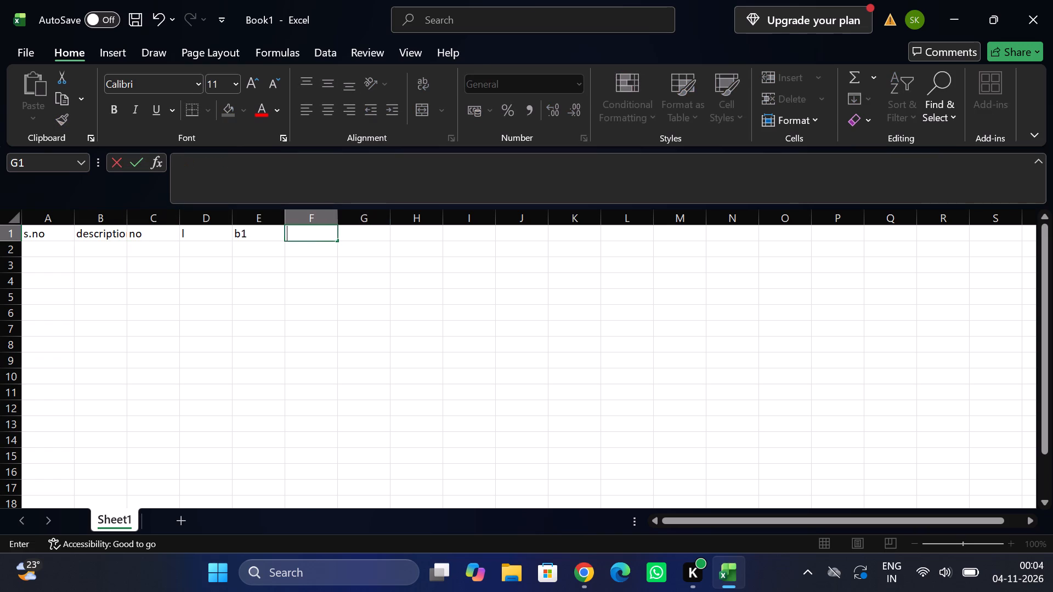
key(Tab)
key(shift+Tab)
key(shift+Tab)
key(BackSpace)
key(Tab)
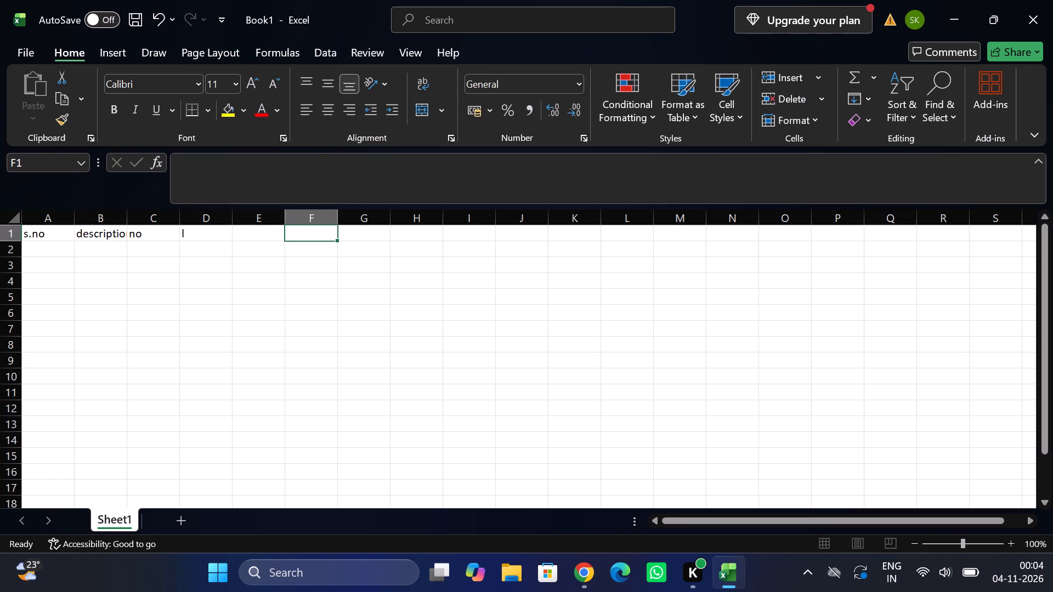
Continue the header row from E1 with B, depth, qty, rate and amount.
key(shift+Tab)
key(shift+b)
key(Tab)
text(depth)
key(Tab)
text(qty)
key(Tab)
text(rate)
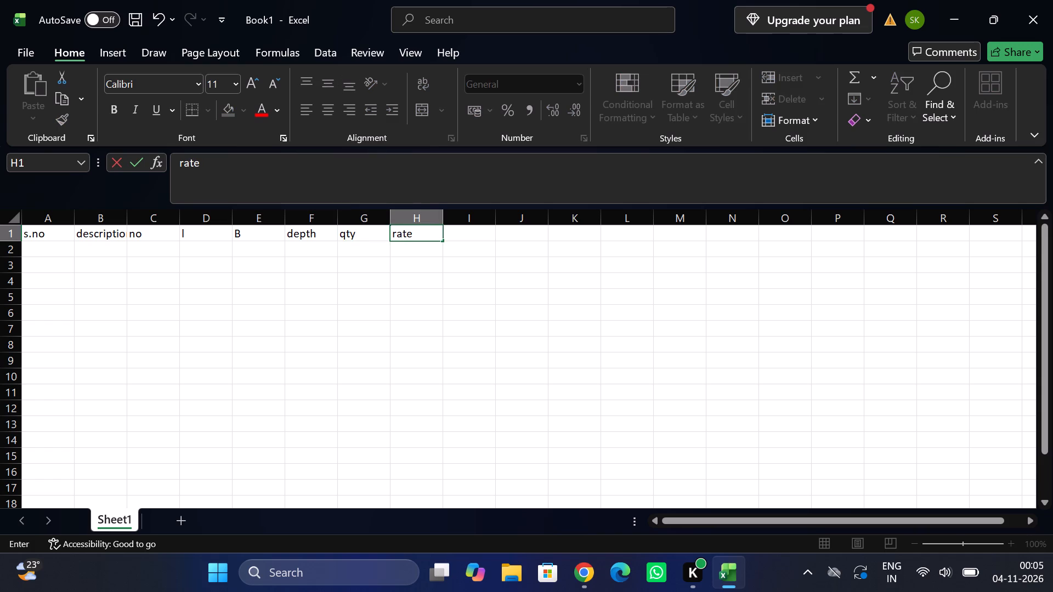
key(Tab)
text(amount)
key(Tab)
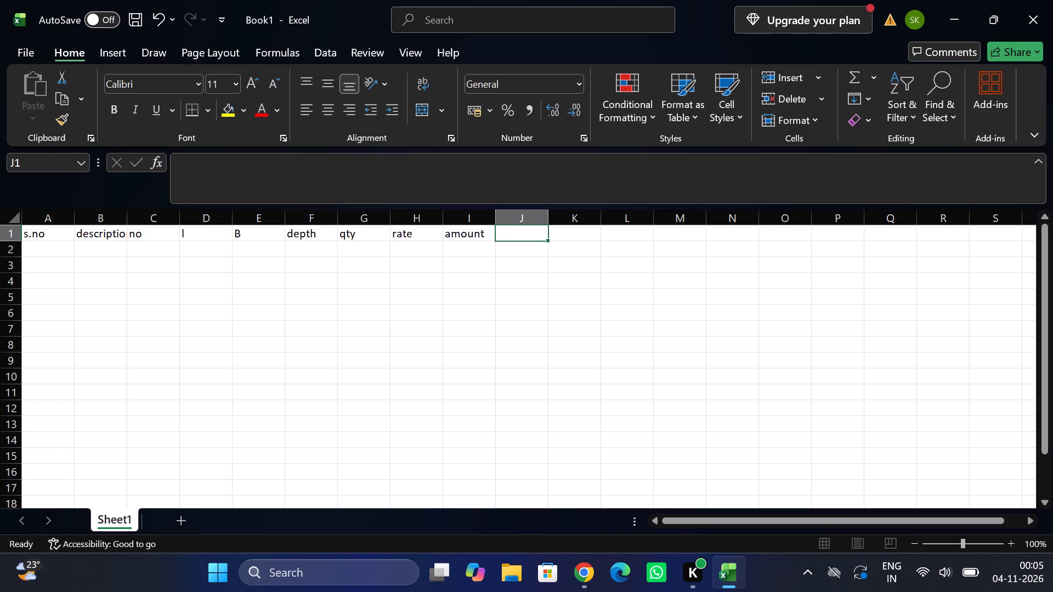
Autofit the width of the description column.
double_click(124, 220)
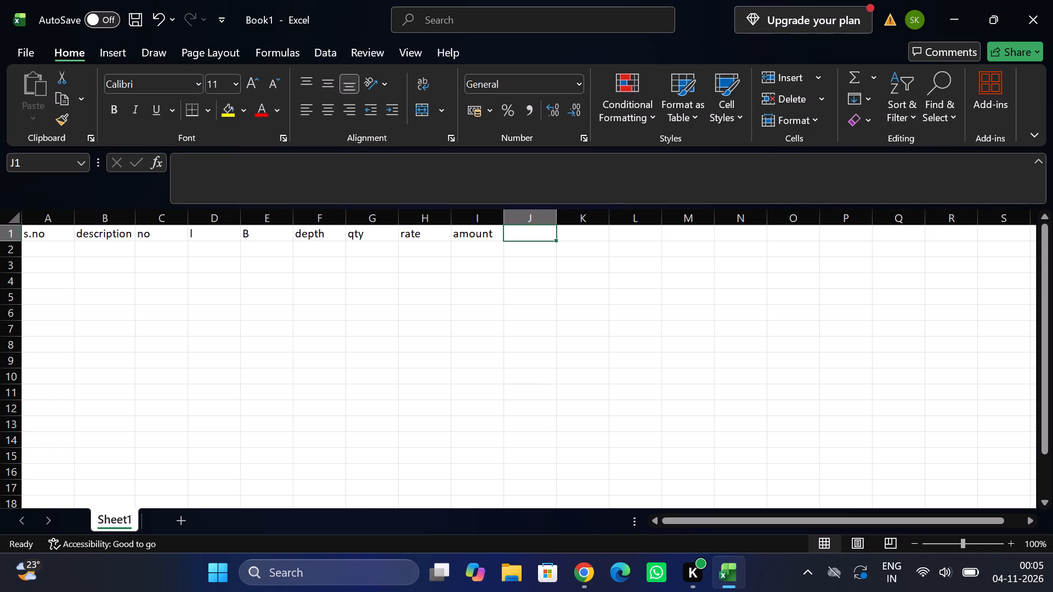
Make the header cells A1 to I1, from s.no to amount, bold.
drag(60, 236, 434, 237)
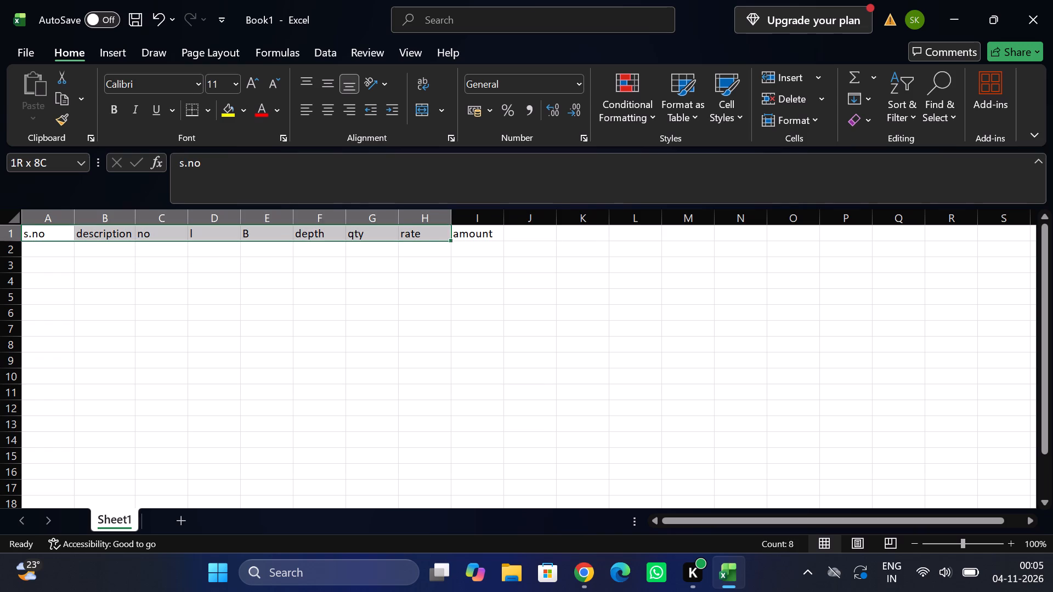
drag(434, 237, 453, 237)
key(ctrl+b)
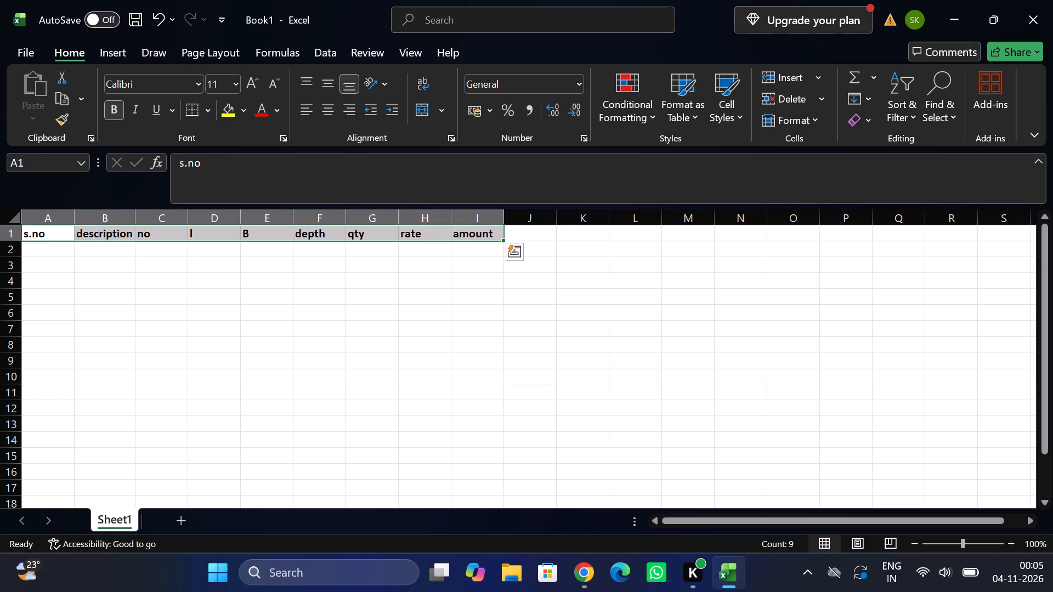
click(272, 302)
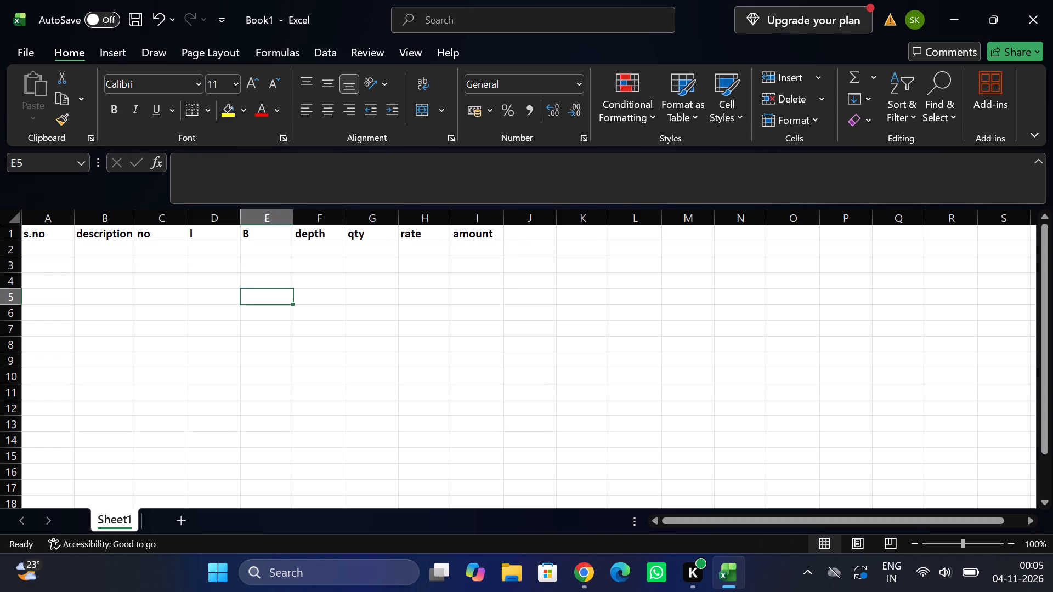
Apply all borders to the table range A1 to I20.
drag(54, 235, 455, 333)
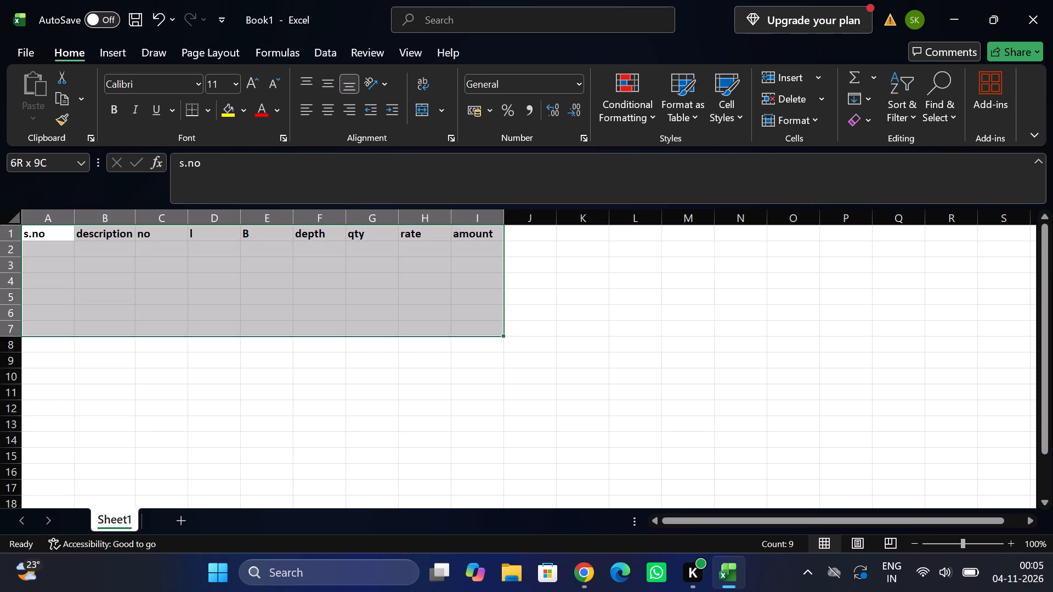
drag(455, 333, 499, 541)
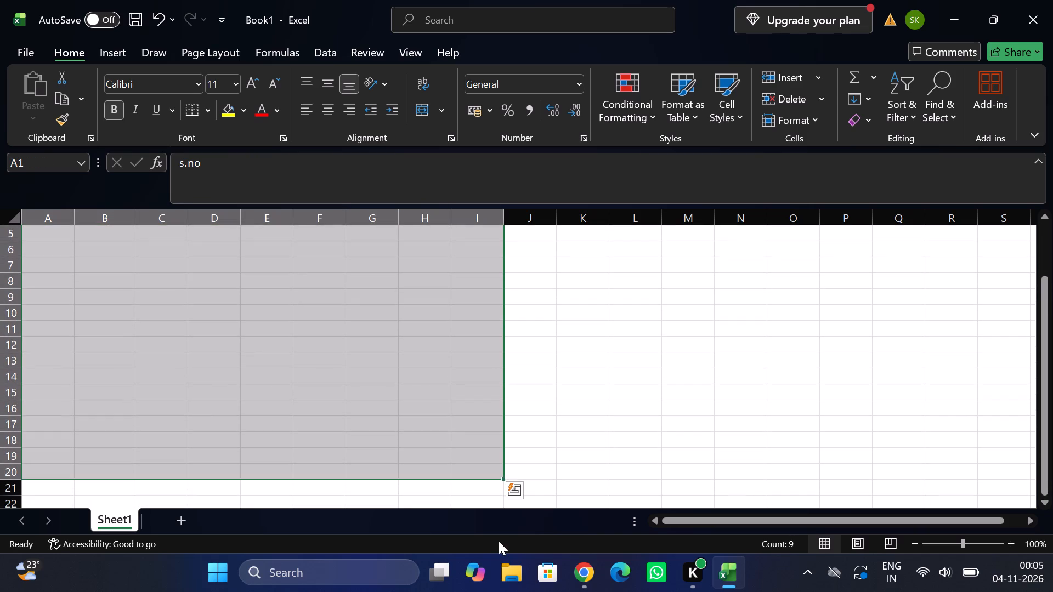
click(211, 111)
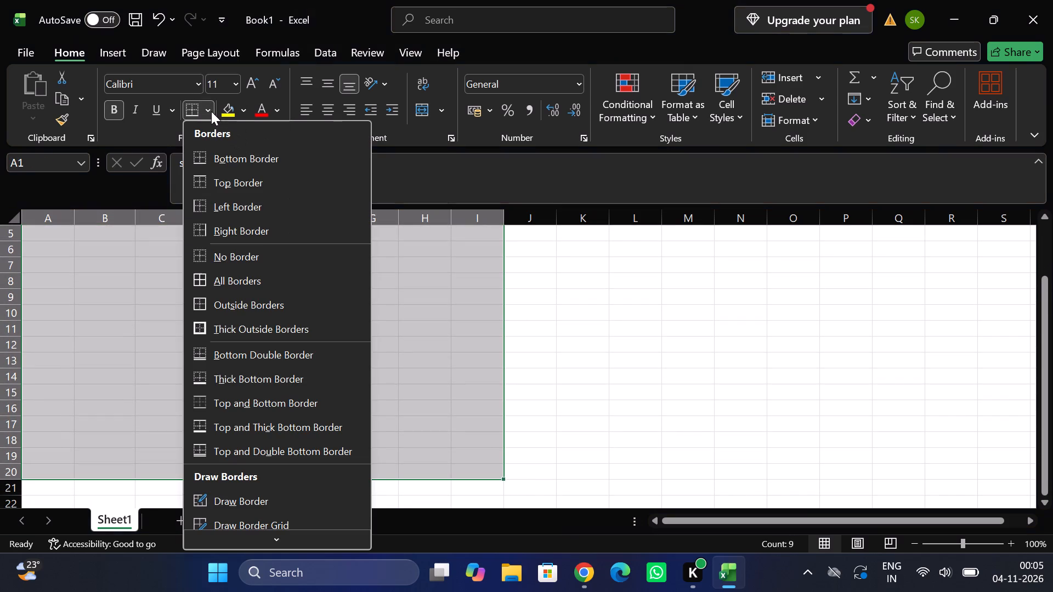
click(225, 275)
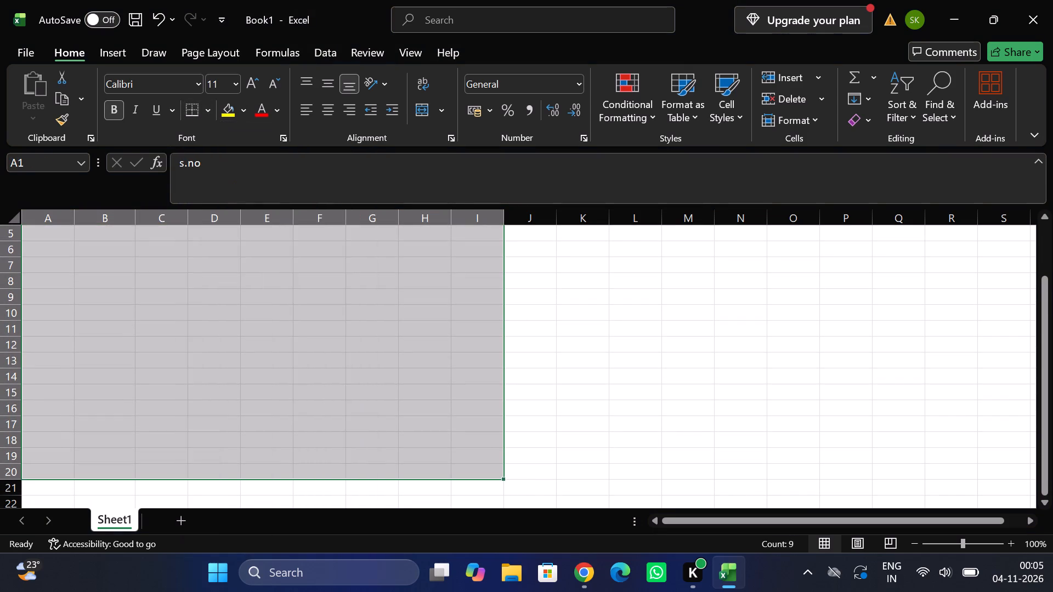
scroll(259, 350, up, 1)
scroll(259, 350, down, 1)
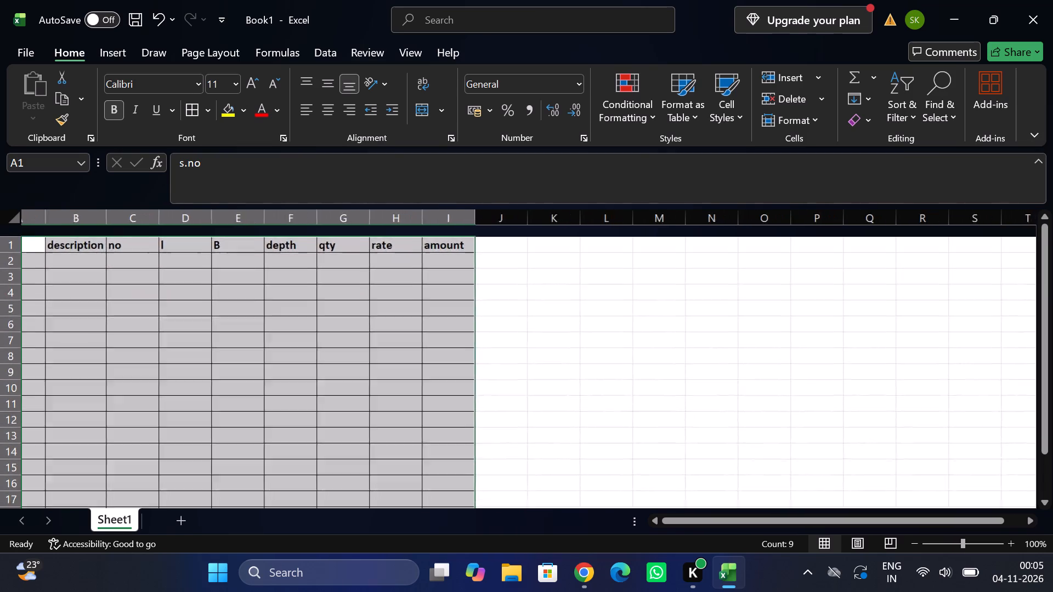
scroll(259, 350, right, 1)
click(259, 350)
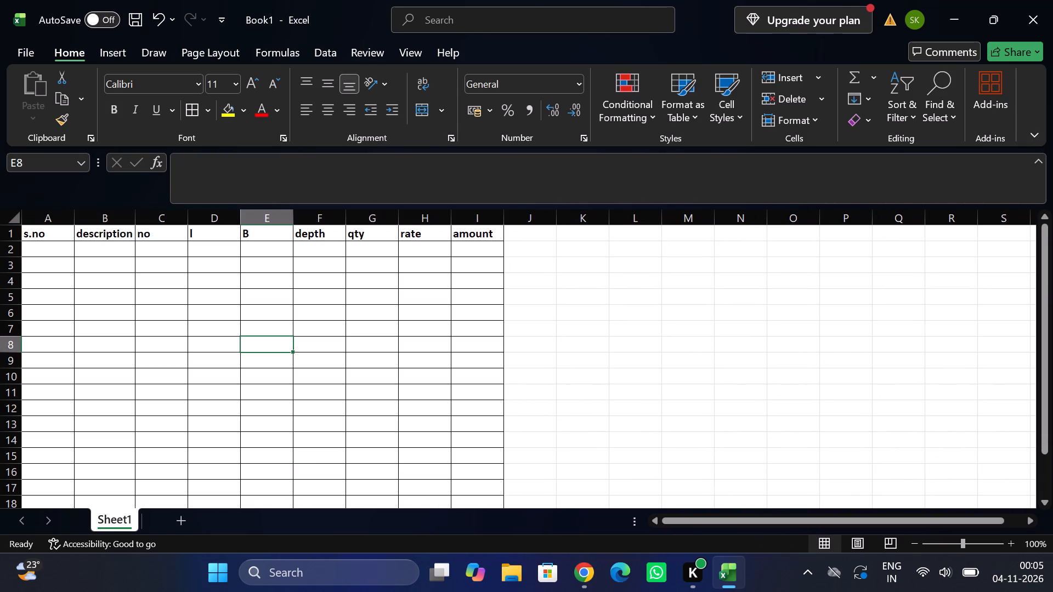
Fill the header row cells A1 to J1 with yellow, keeping the text bold.
drag(61, 235, 412, 232)
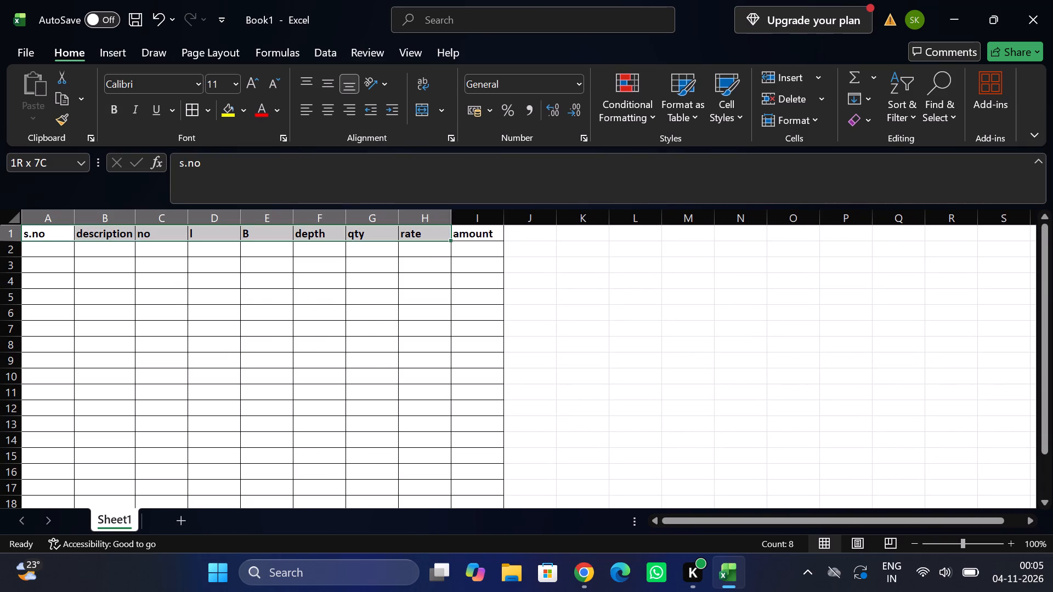
drag(412, 232, 523, 233)
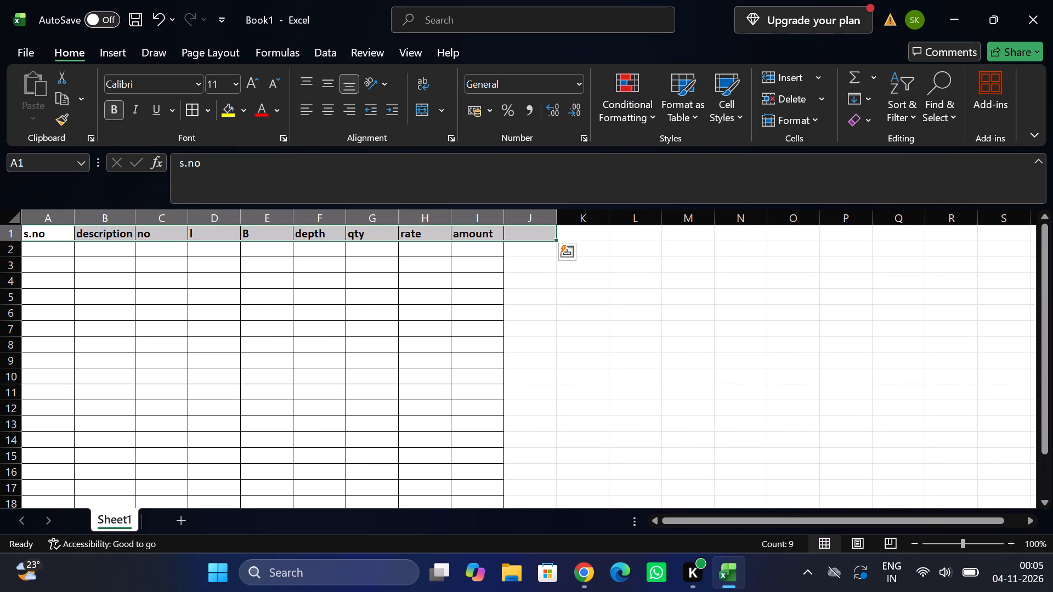
click(224, 116)
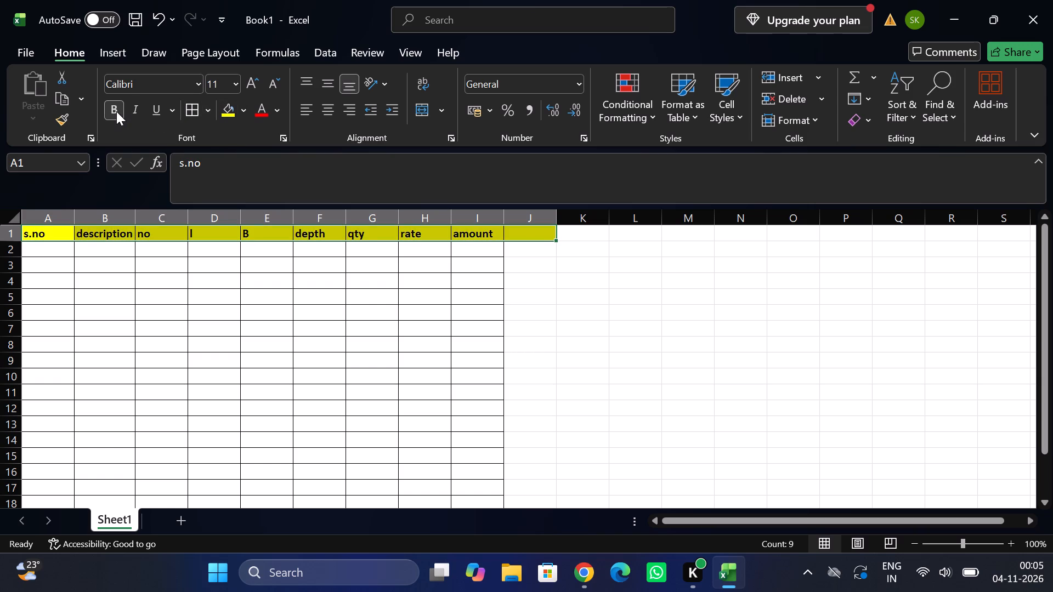
click(116, 111)
click(116, 111)
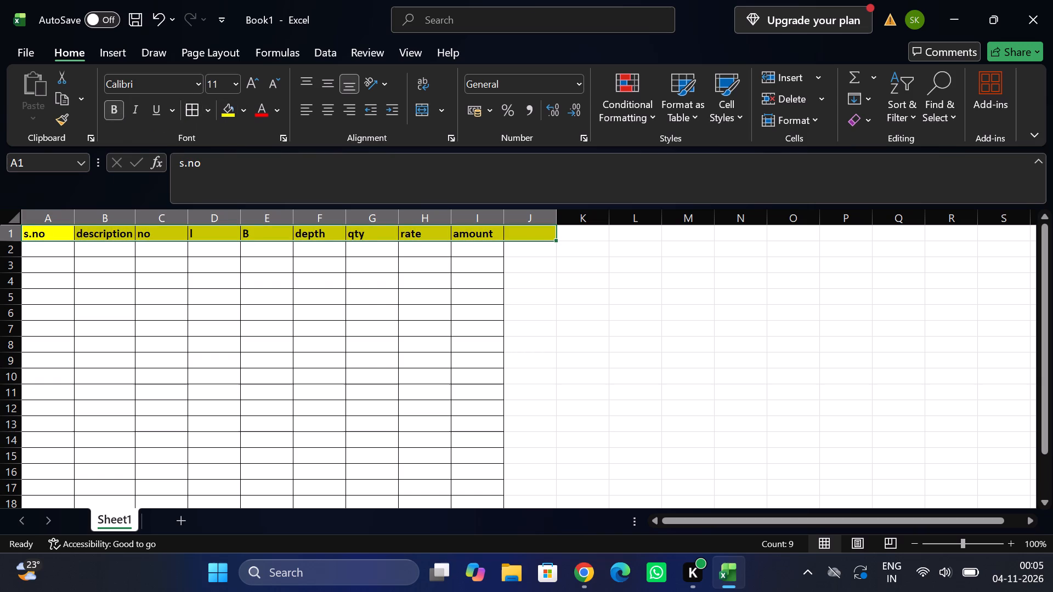
Widen the description column so its header has spare room.
drag(134, 213, 166, 216)
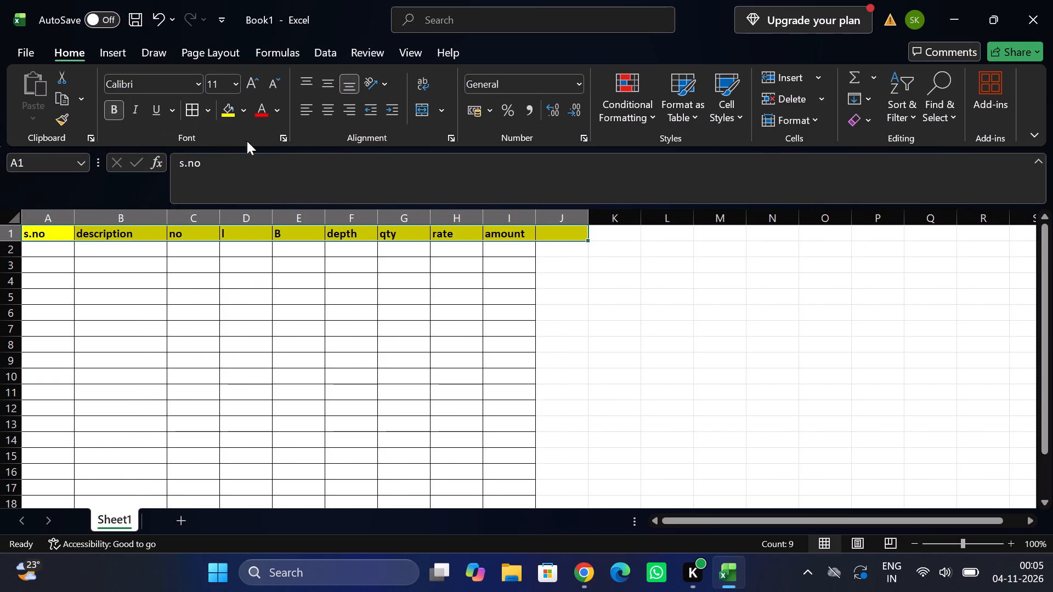
Centre the header row text horizontally and align it to the middle vertically.
click(326, 113)
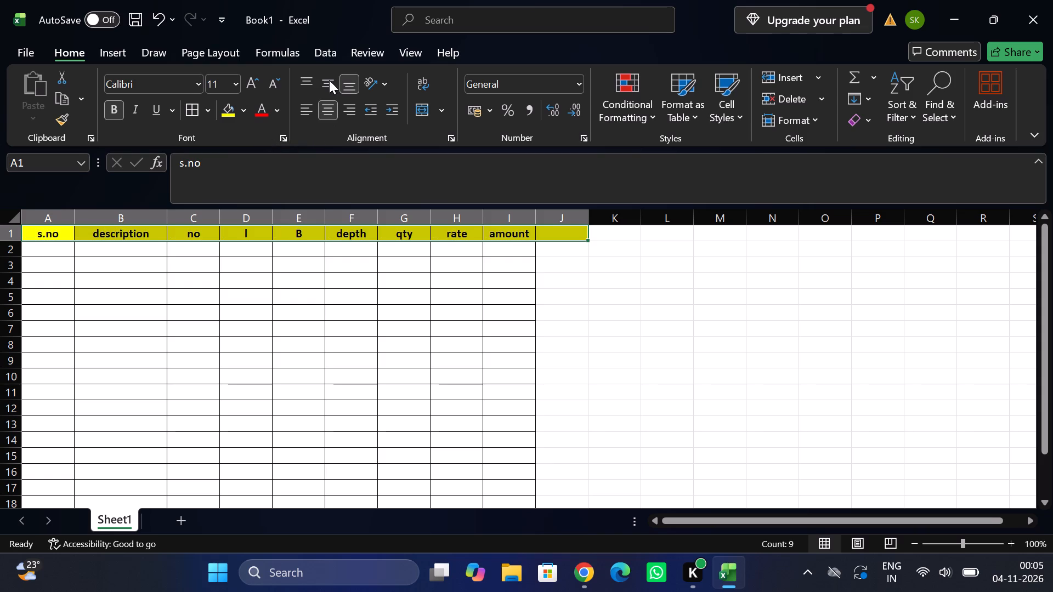
click(330, 76)
click(269, 288)
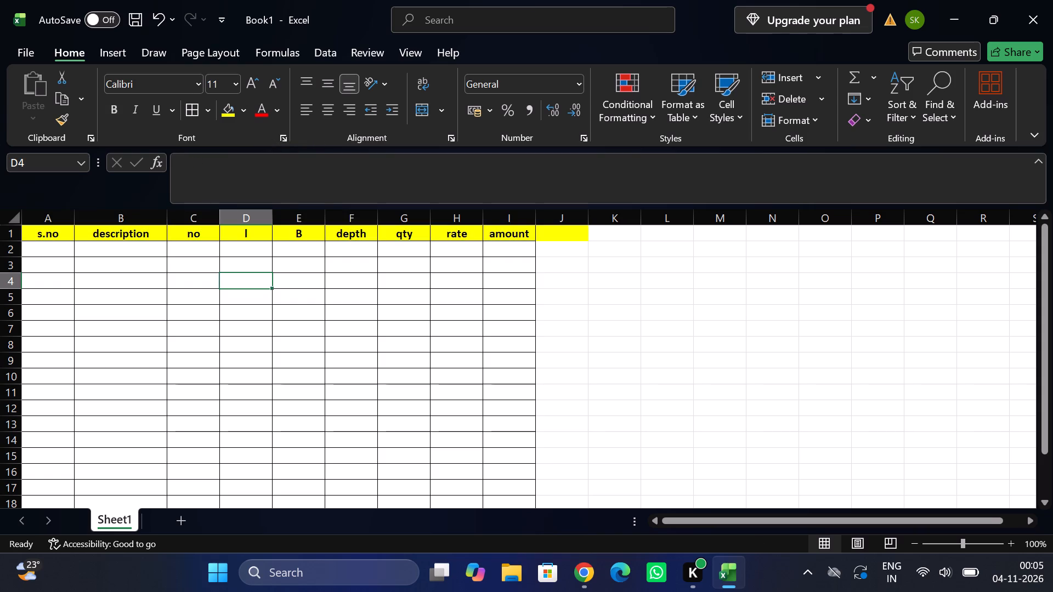
Insert two blank rows above the header row.
click(17, 234)
right_click(17, 234)
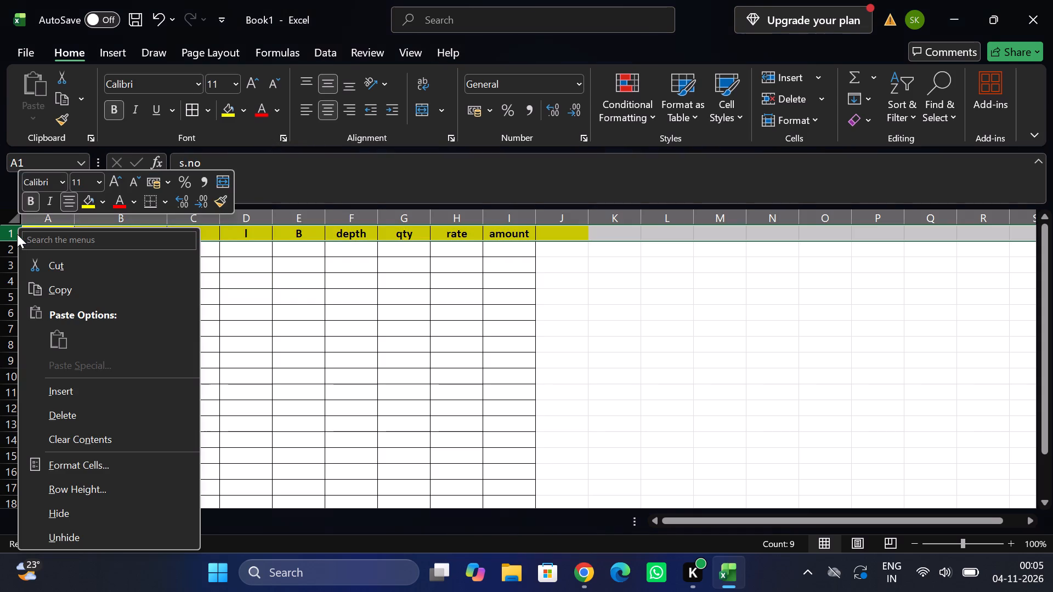
click(61, 391)
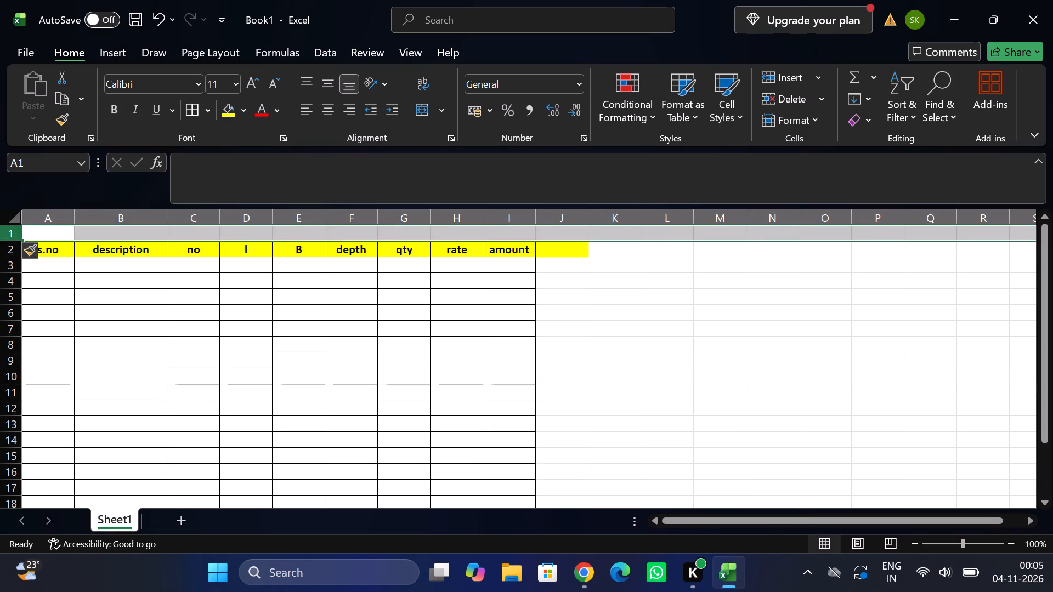
key(ctrl+y)
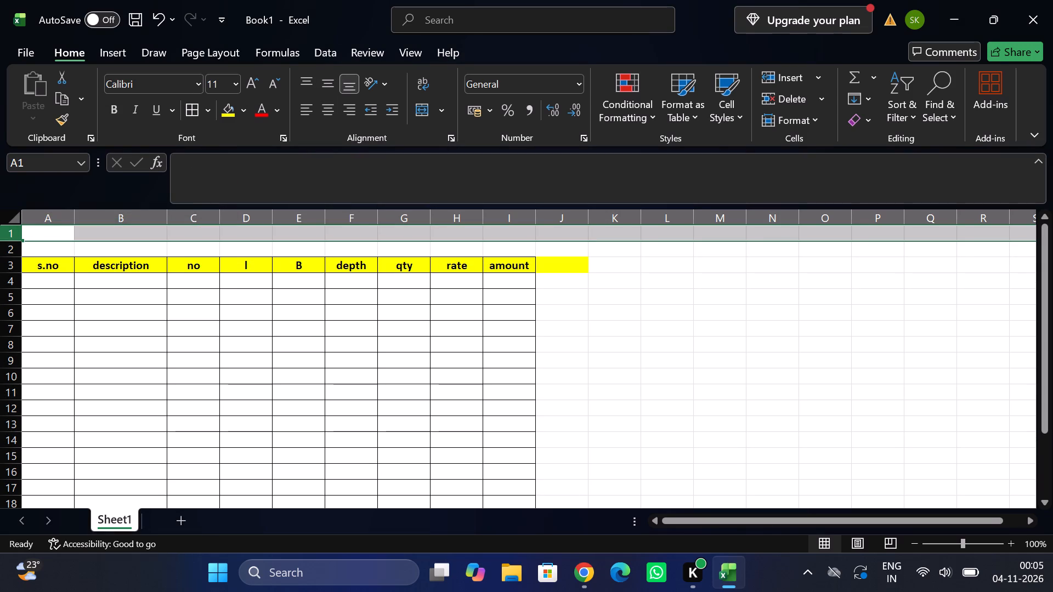
Merge and centre cells B2 to G2 above the header row.
drag(163, 247, 401, 248)
click(417, 106)
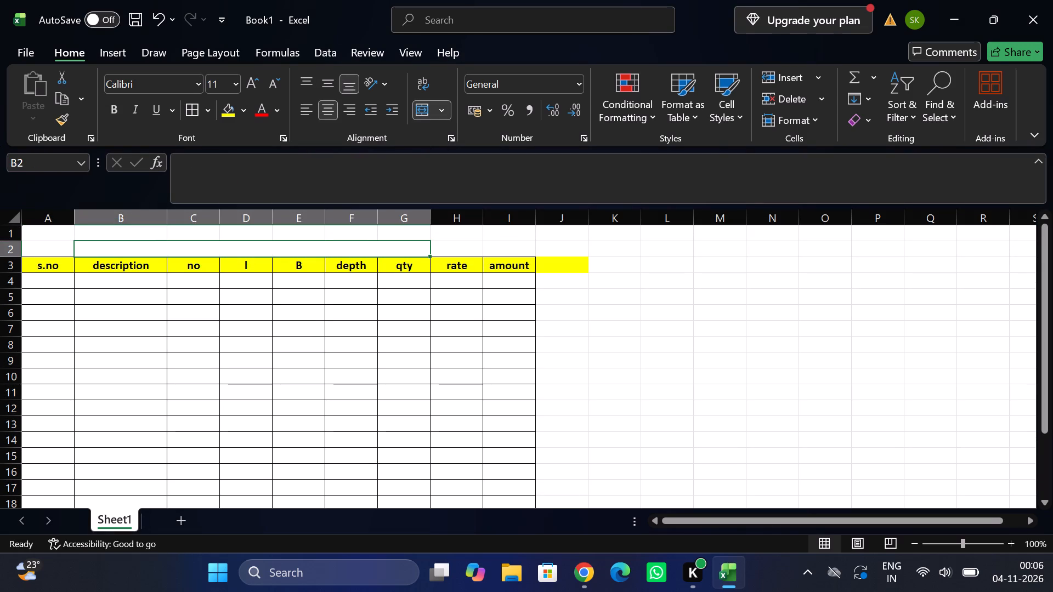
Enter the title "water hycinth area" in the merged cell B2.
double_click(211, 246)
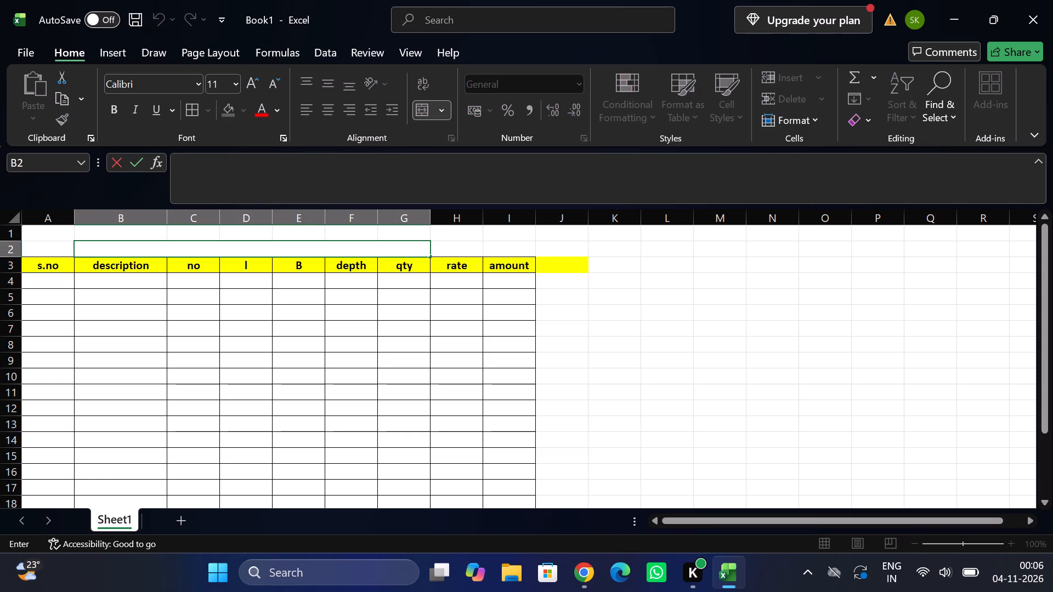
text(water hycinth)
key(space)
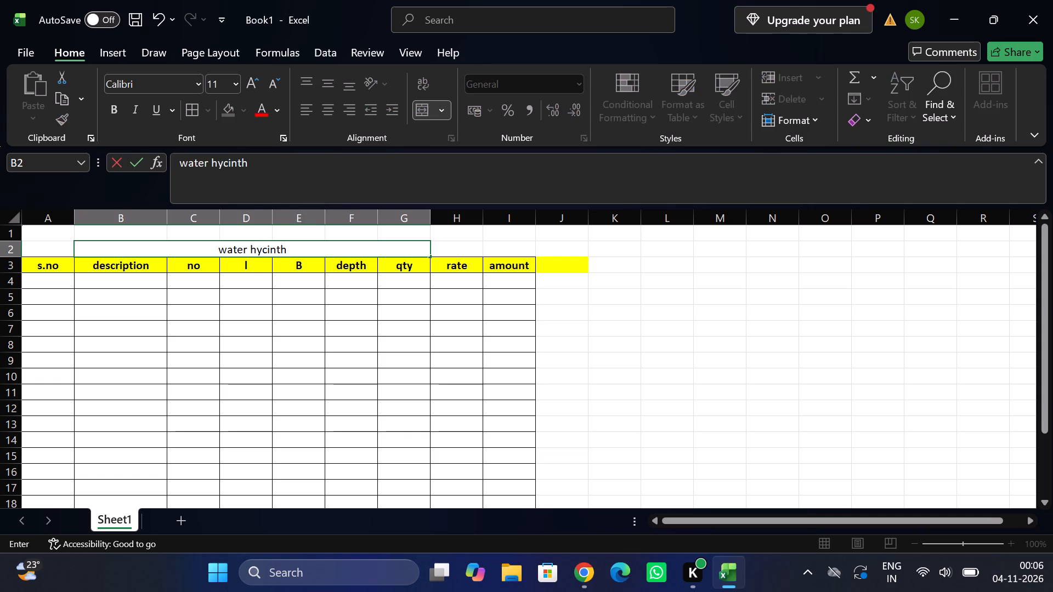
text(area)
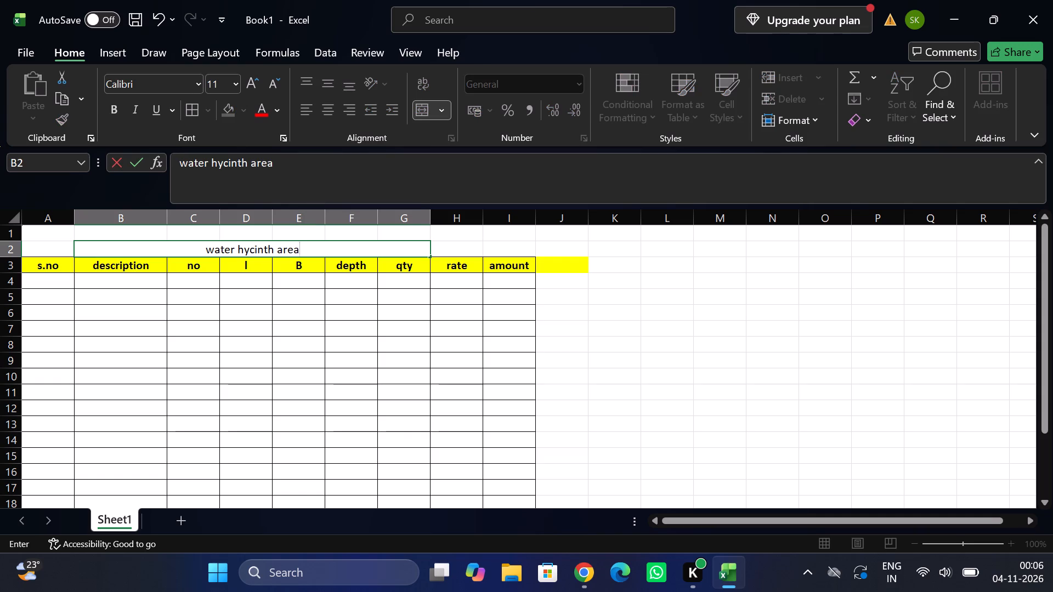
key(Tab)
Make the title in B2 bold and increase its font size to 12.
key(shift+Tab)
key(ctrl+b)
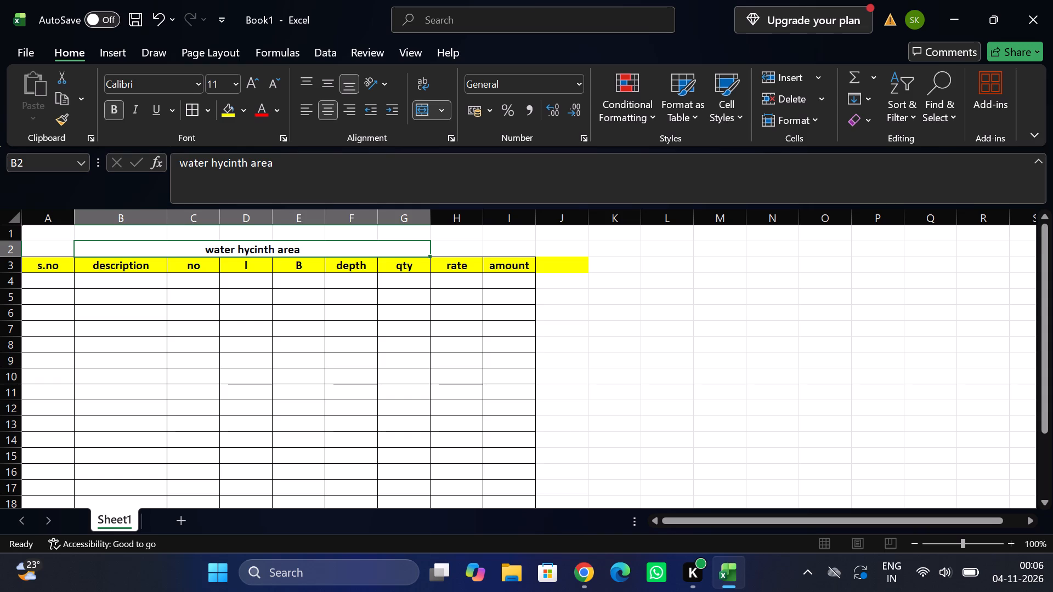
click(249, 84)
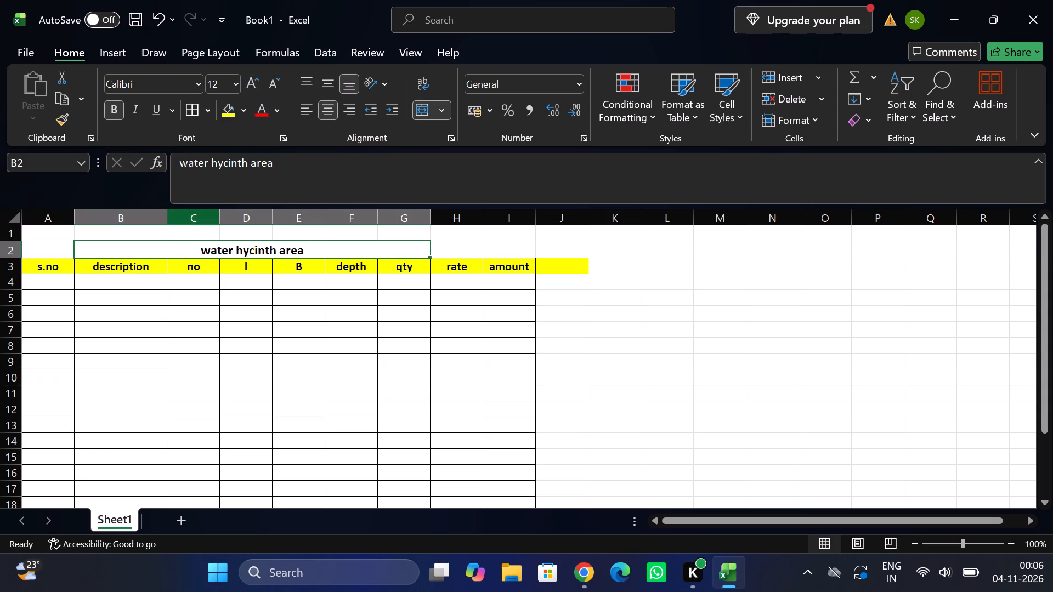
click(161, 311)
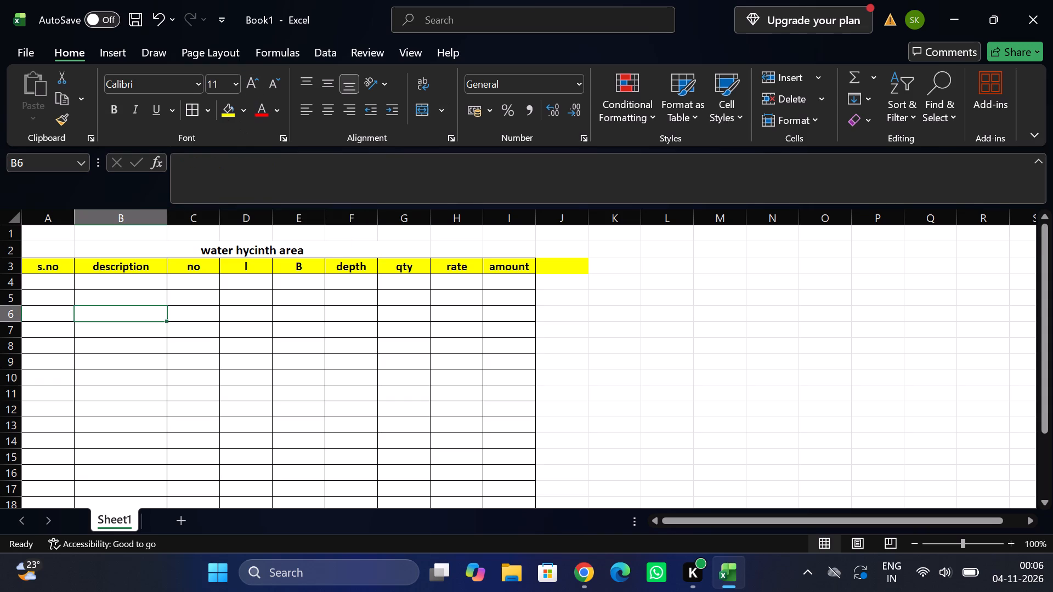
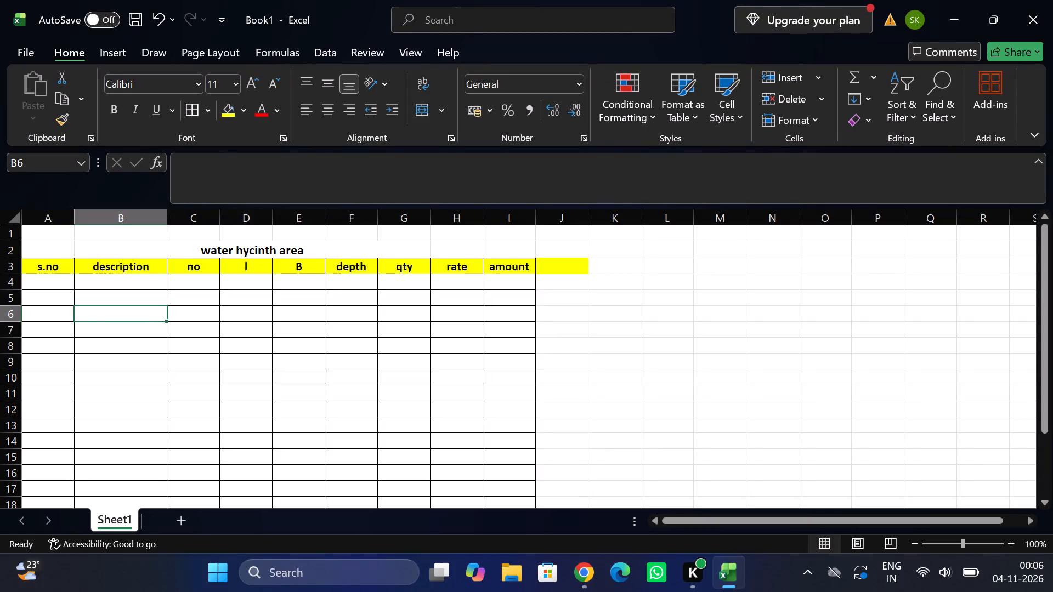
Enter serial number 1 and the description "hycinth area" in row 5.
click(56, 293)
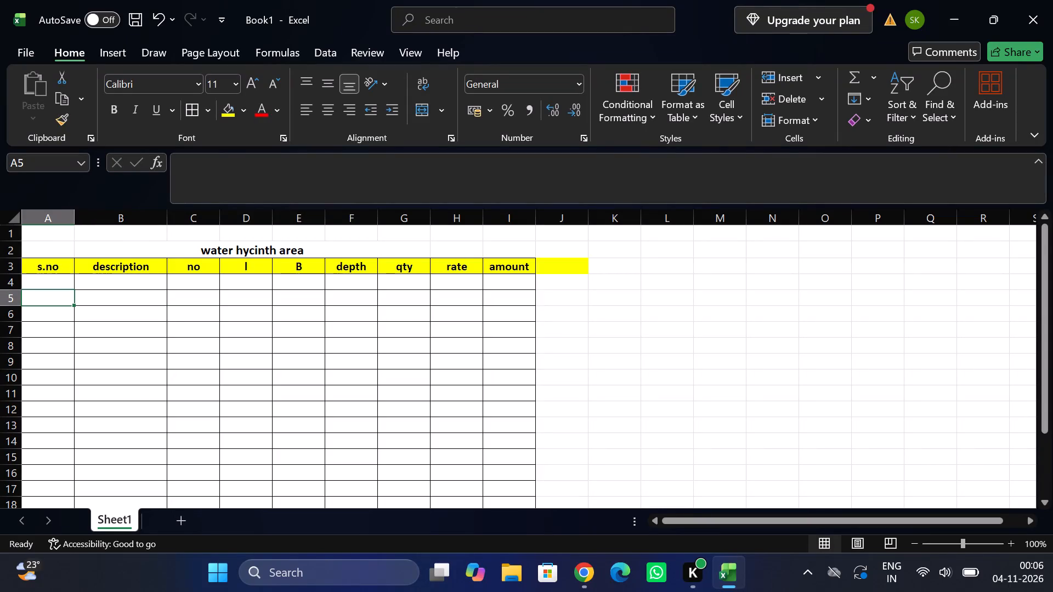
double_click(56, 293)
key(1)
key(Tab)
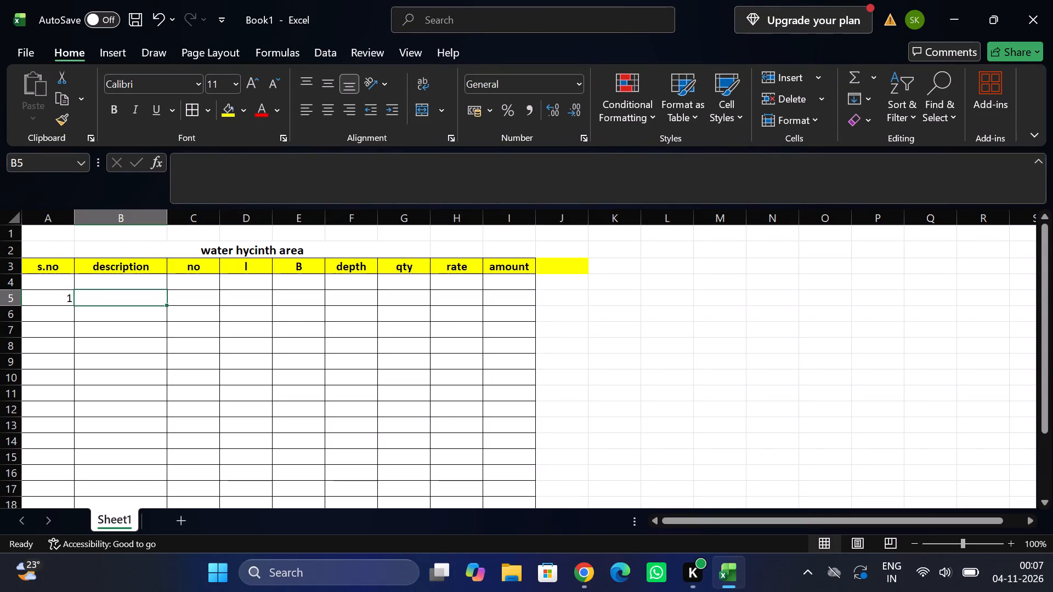
text(hycinth area)
key(Tab)
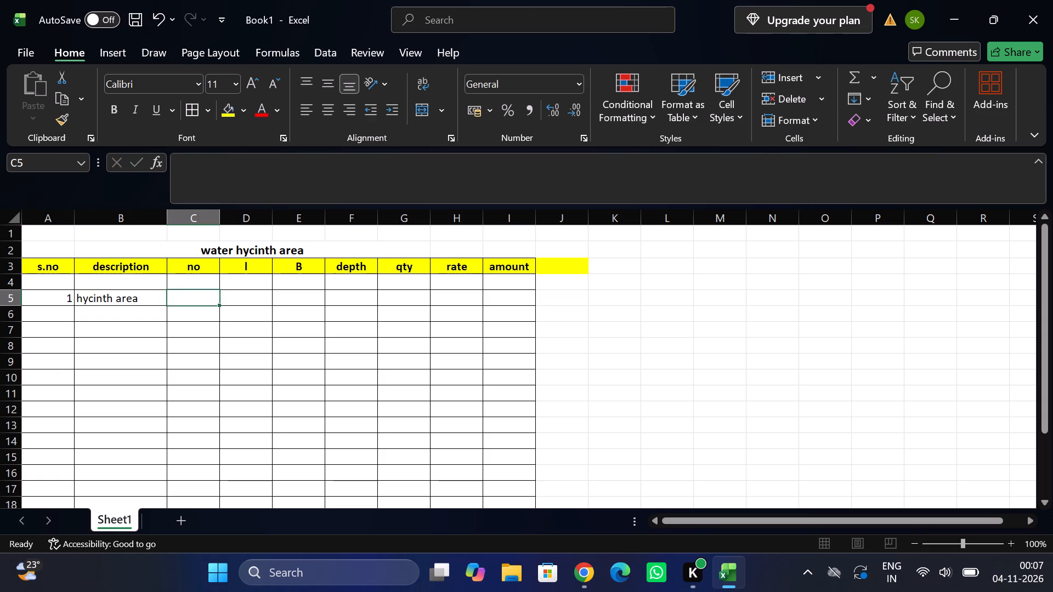
Enter 20 for both l and B in row 6 (cells D6 and E6).
click(231, 314)
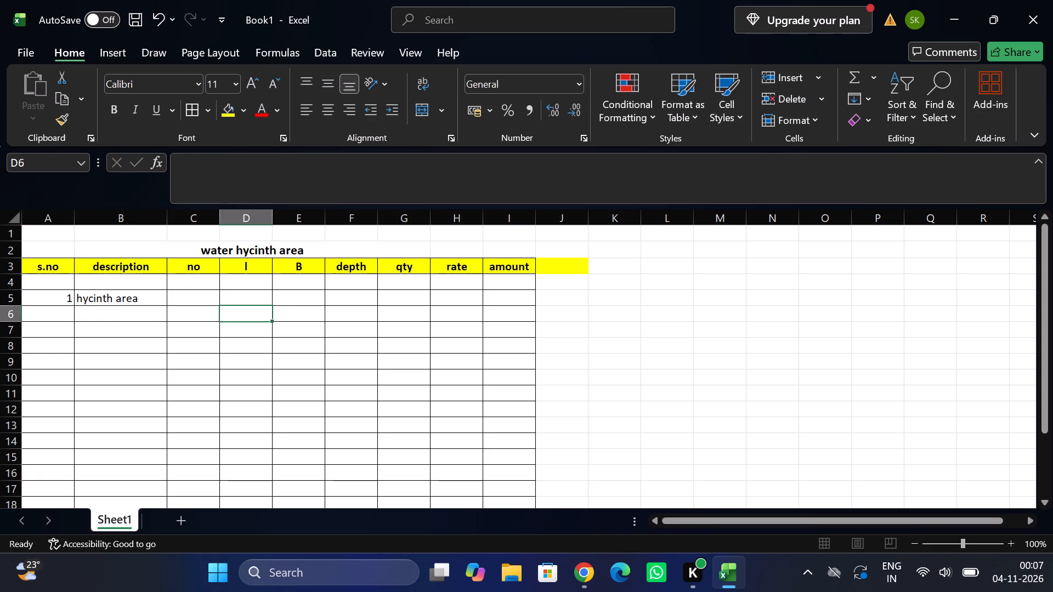
text(20)
key(Tab)
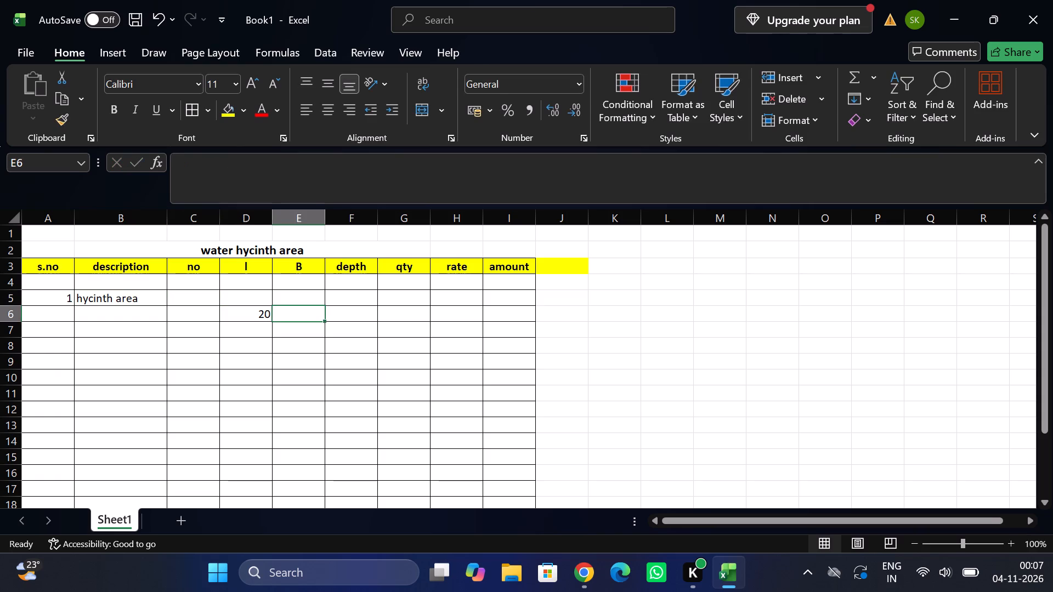
text(20)
key(Tab)
Calculate the qty in cell G6 with the formula =E6*D6.
key(Right)
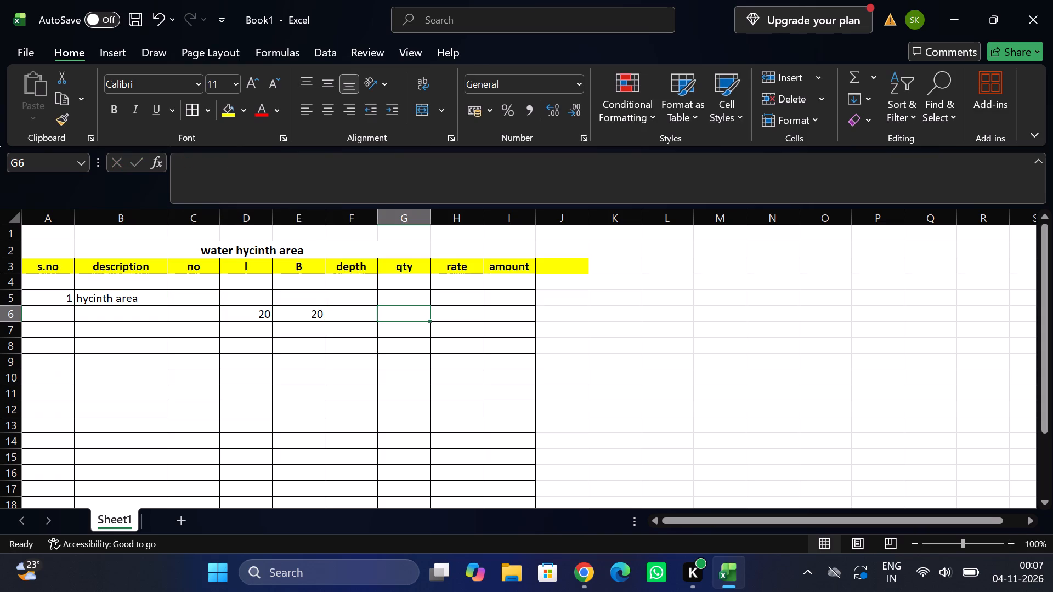
key(equal)
key(Left)
key(Left)
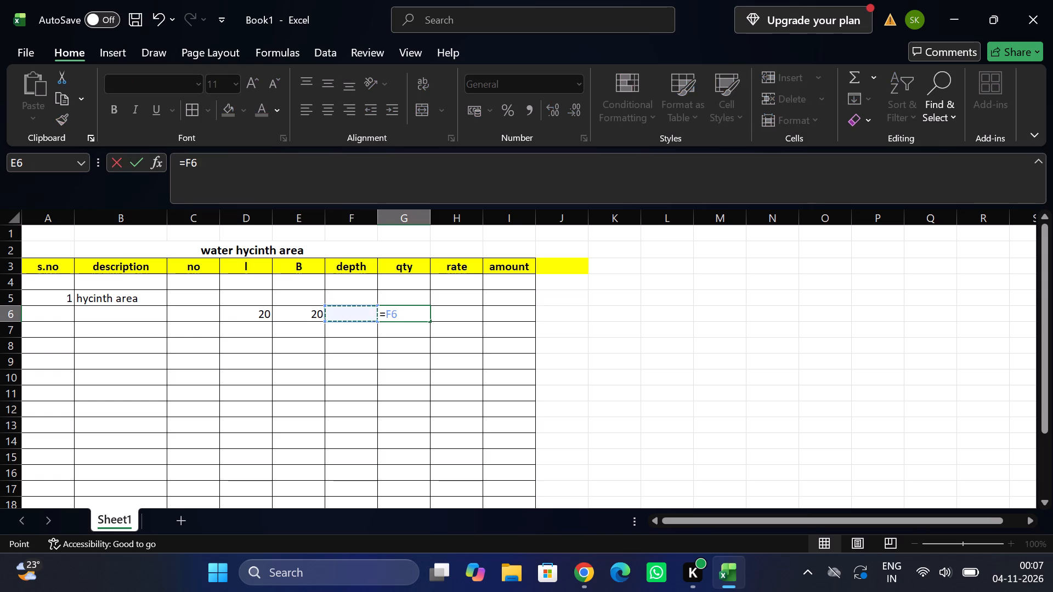
key(shift+asterisk)
key(Left)
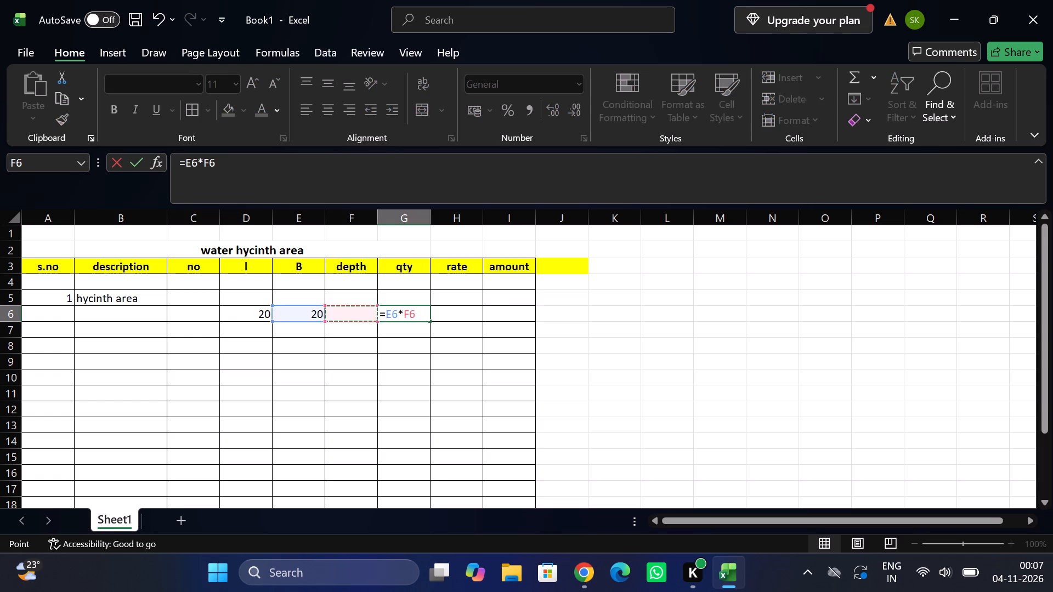
key(Left)
key(Left)
key(Return)
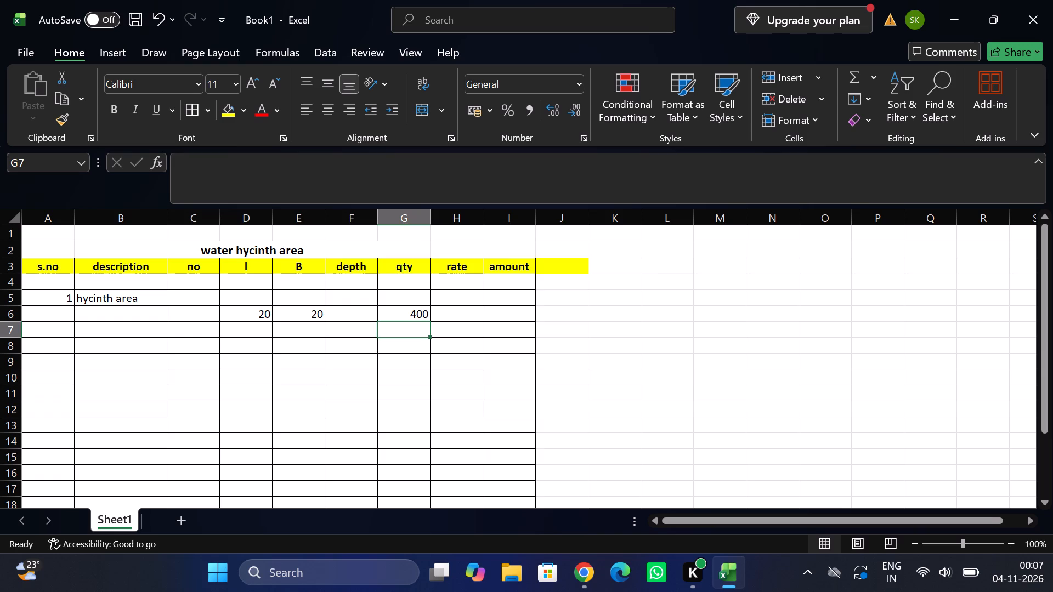
Fill the l value 20 from D6 down through D25.
click(231, 314)
drag(269, 322, 252, 513)
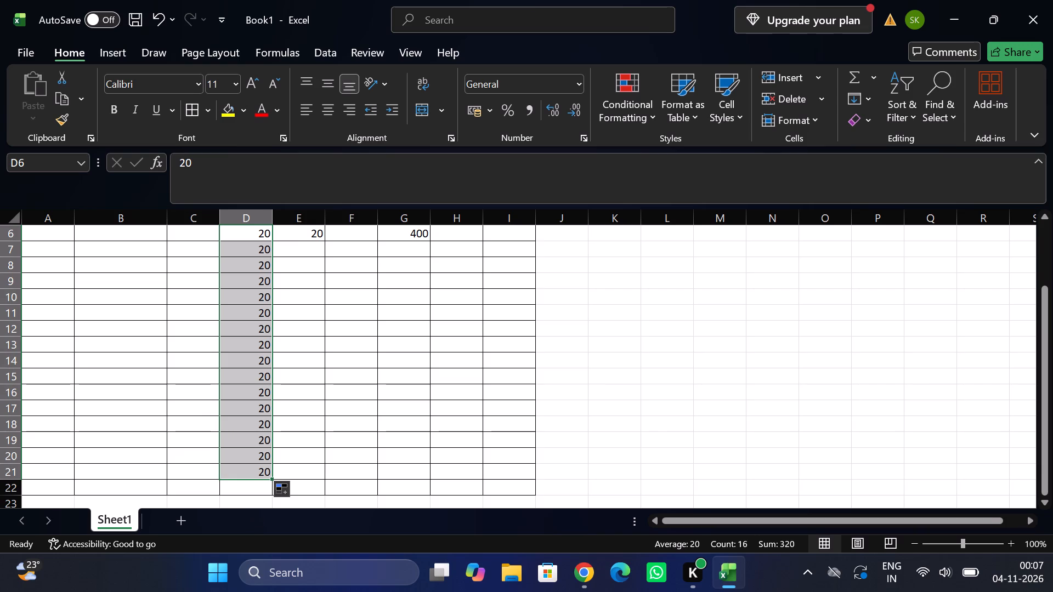
scroll(265, 481, down, 2)
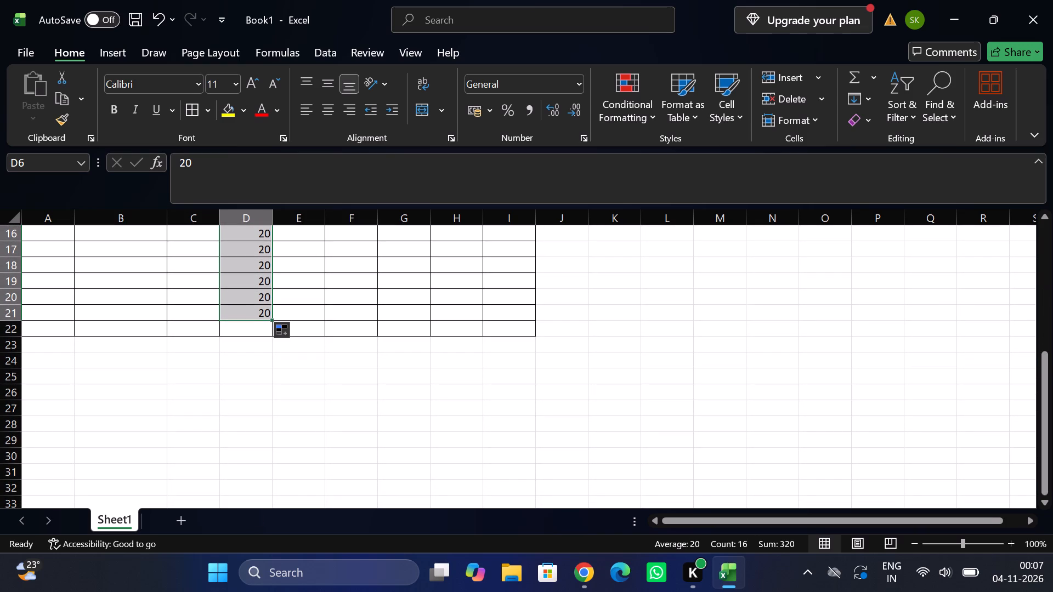
drag(270, 321, 268, 365)
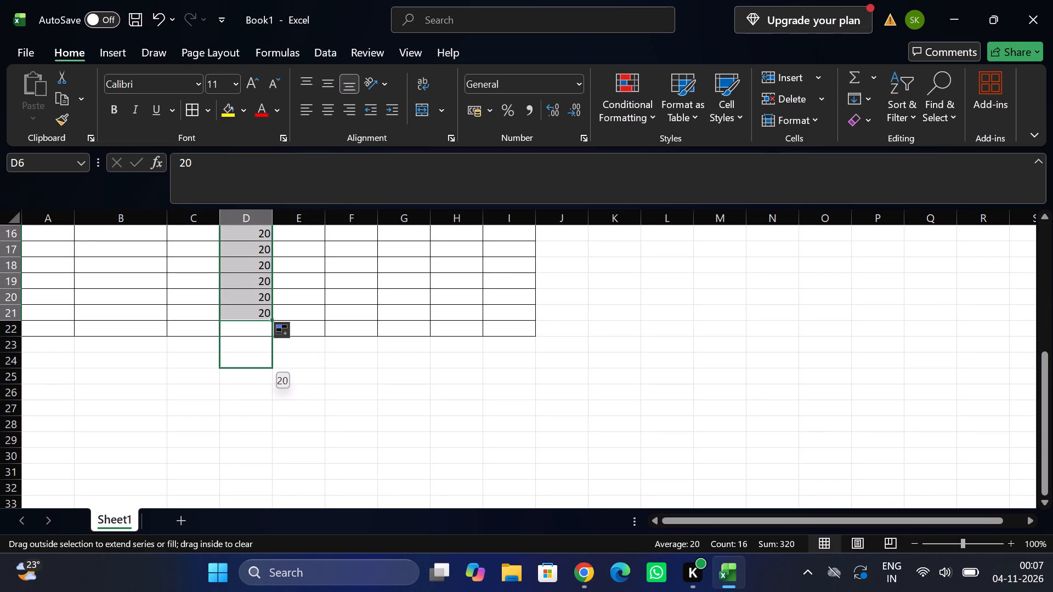
drag(268, 365, 268, 382)
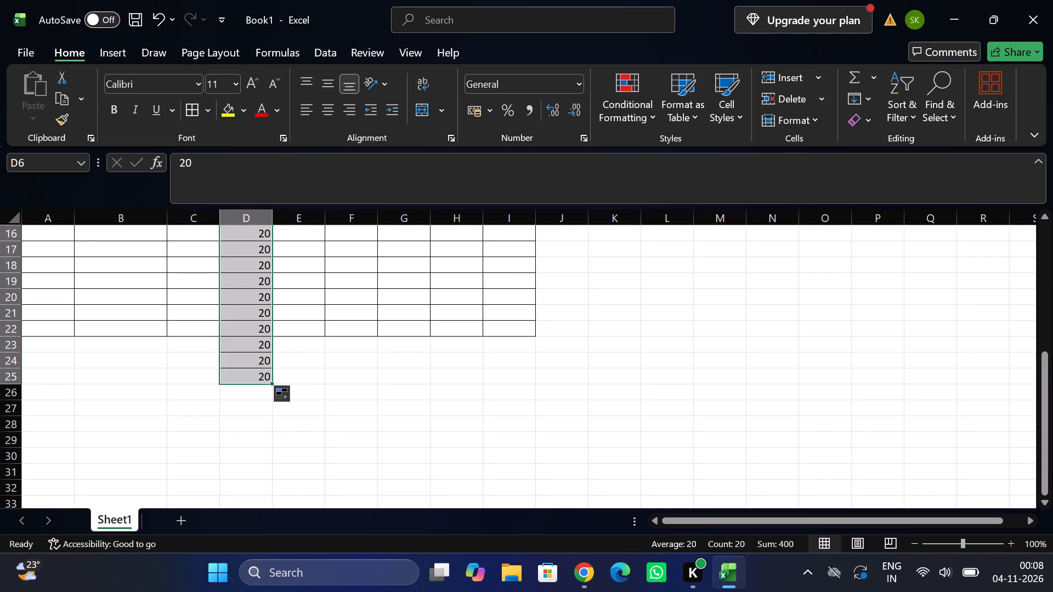
Fill the B value 20 from E6 down through E25.
scroll(296, 333, up, 1)
click(304, 309)
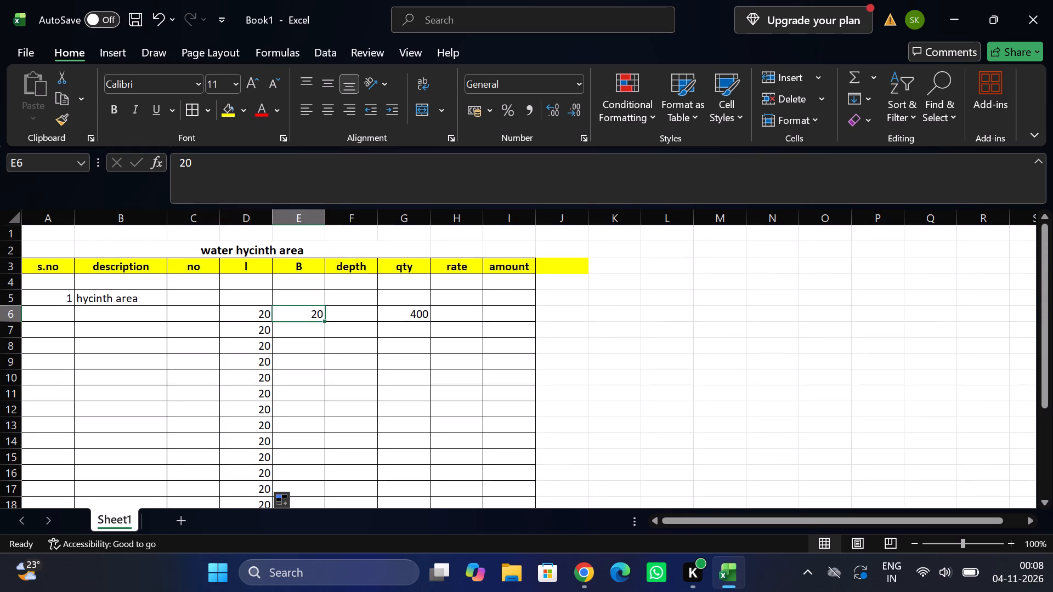
drag(322, 320, 318, 517)
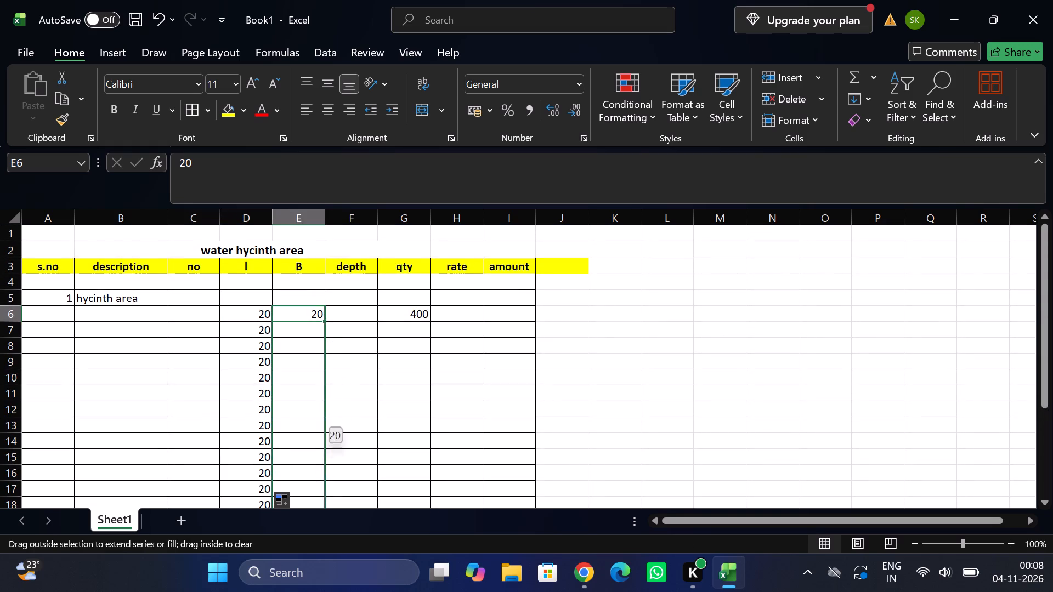
drag(318, 517, 320, 470)
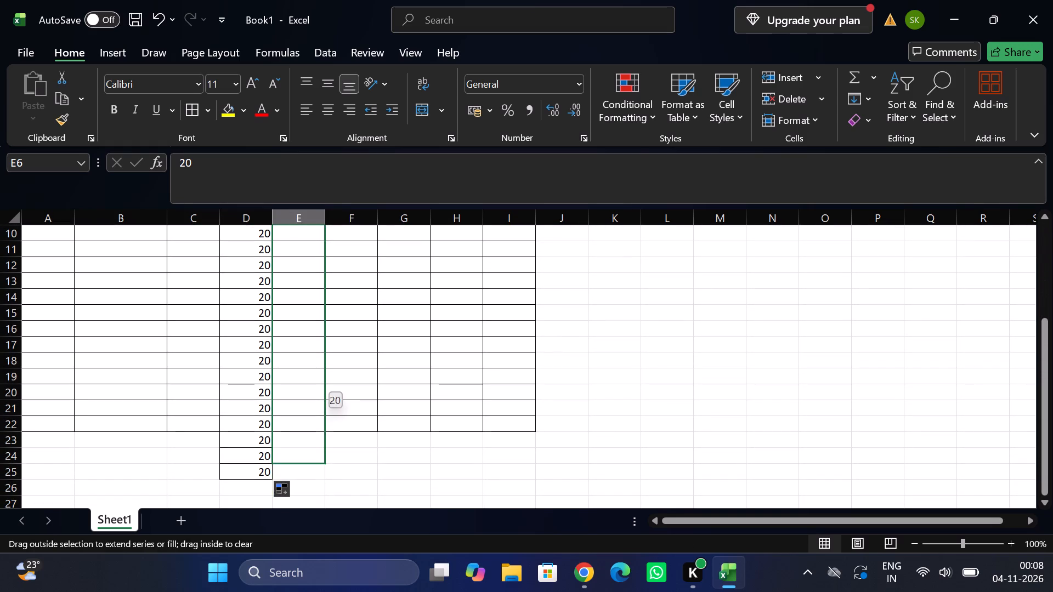
drag(320, 470, 320, 477)
Fill the qty formula from G6 down through G25.
scroll(411, 352, up, 1)
click(410, 309)
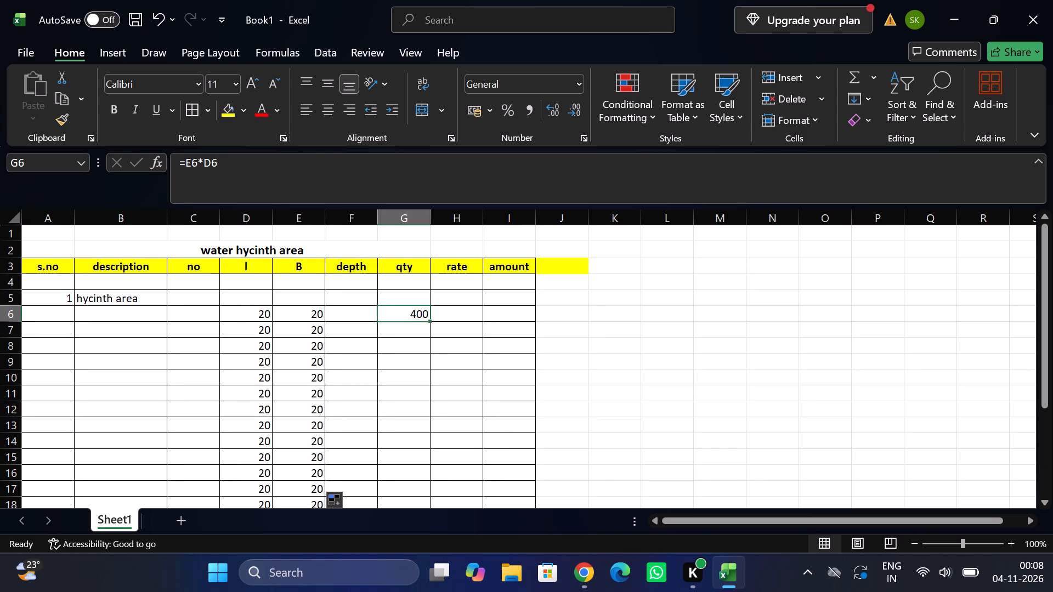
double_click(427, 320)
drag(427, 320, 427, 561)
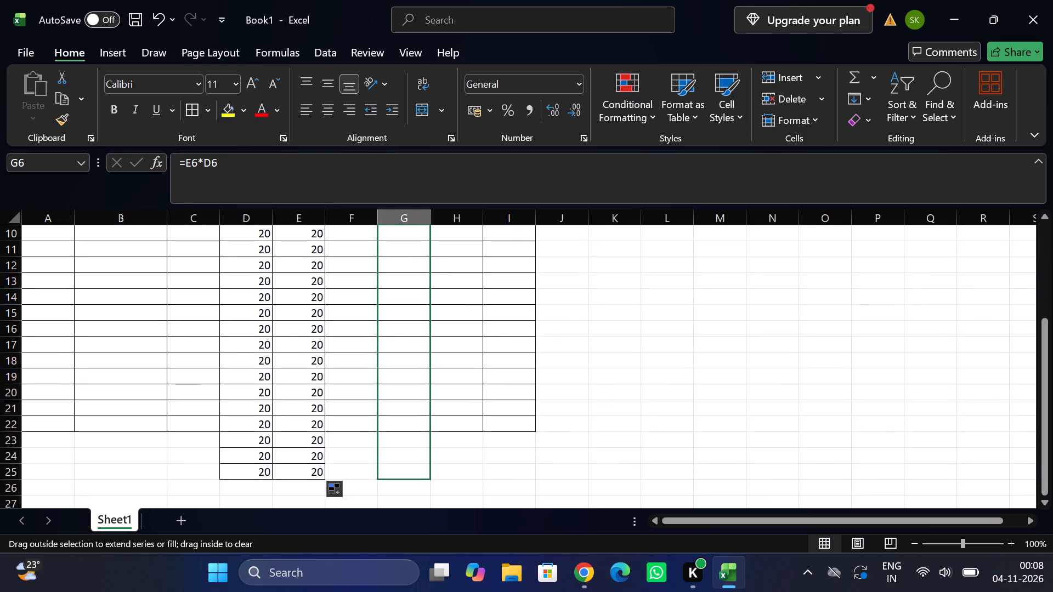
drag(427, 561, 417, 468)
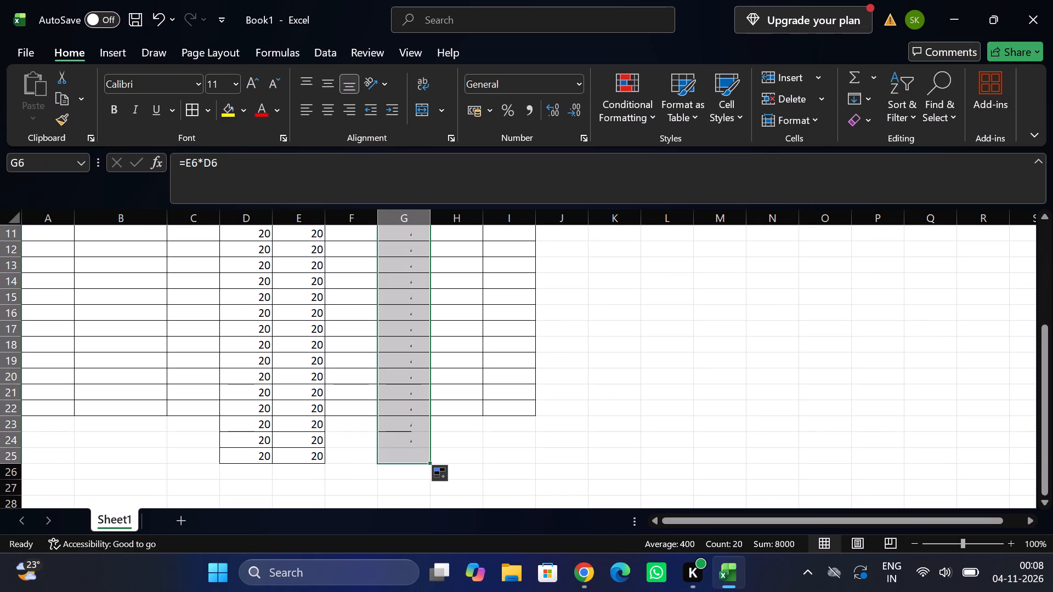
Add a bold total of the qty values G6 to G25 in cell G26.
drag(411, 473, 414, 302)
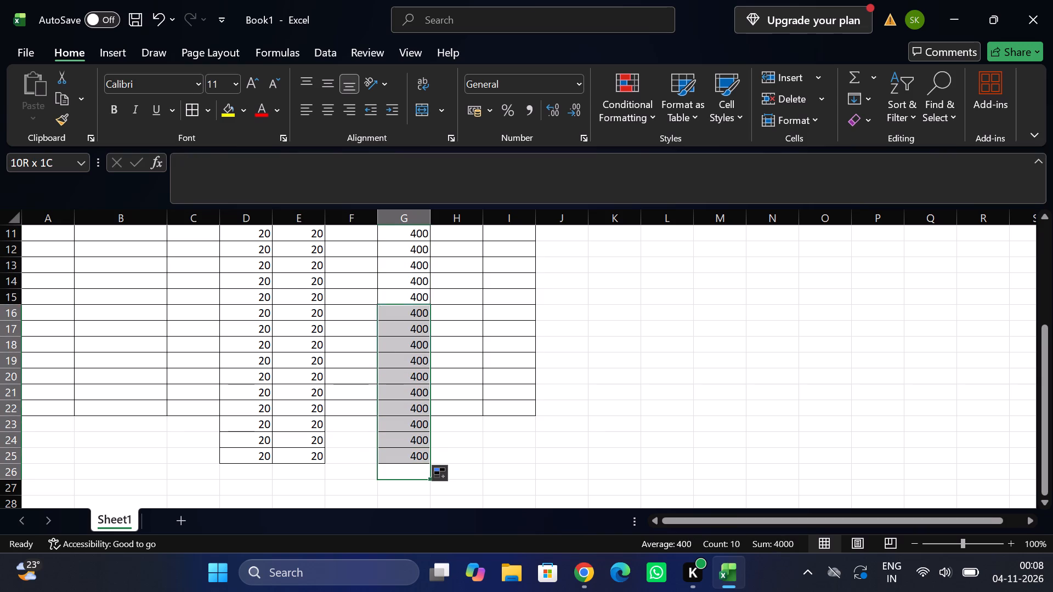
drag(414, 302, 416, 251)
click(848, 70)
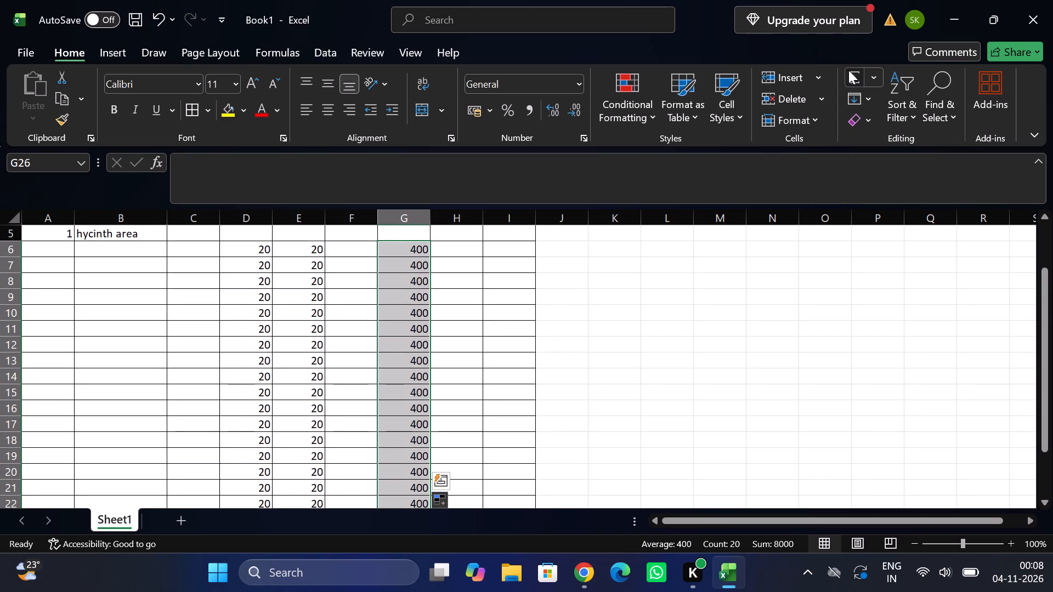
click(413, 484)
key(ctrl+b)
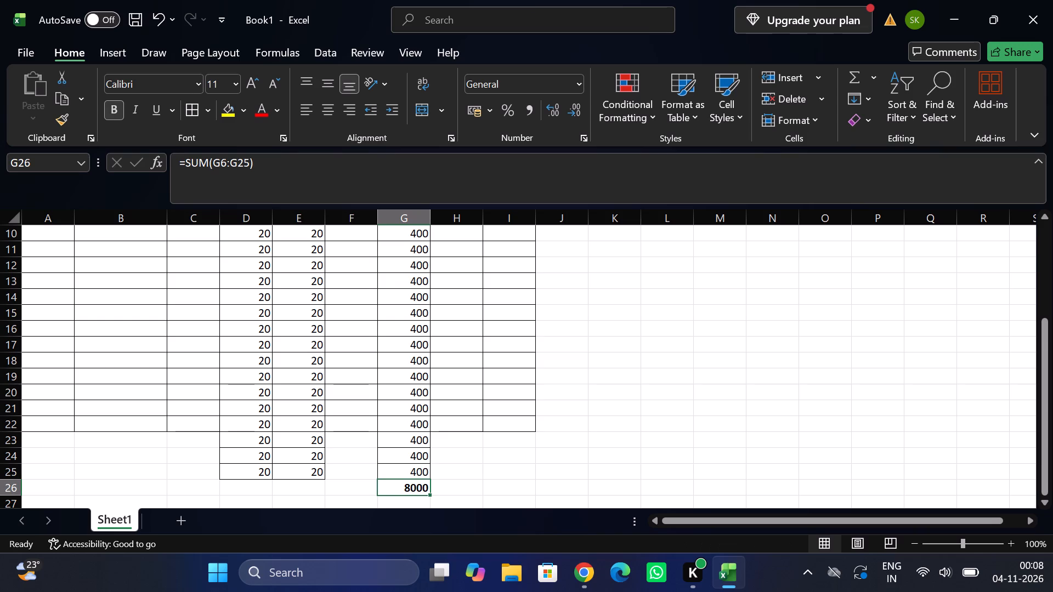
Apply all borders to cells A23 to I26 so the table grid extends through the total row.
drag(49, 439, 87, 454)
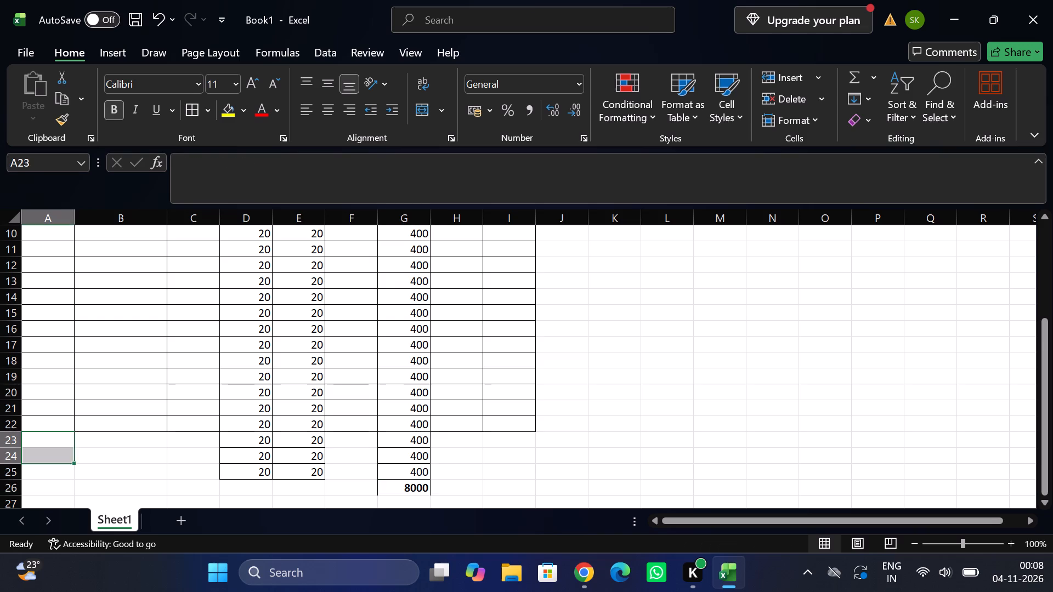
drag(87, 454, 489, 488)
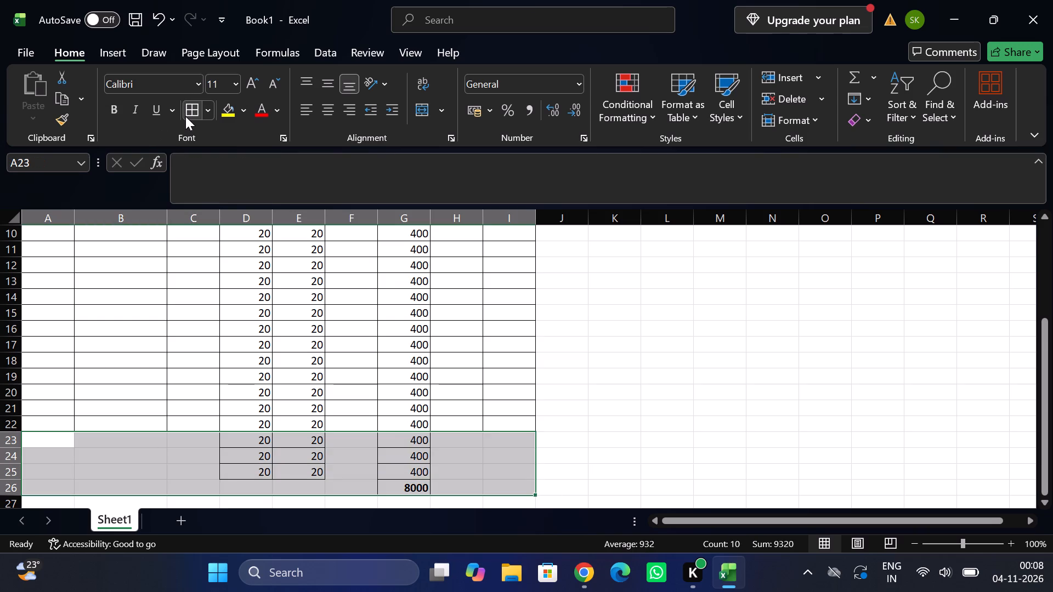
click(185, 116)
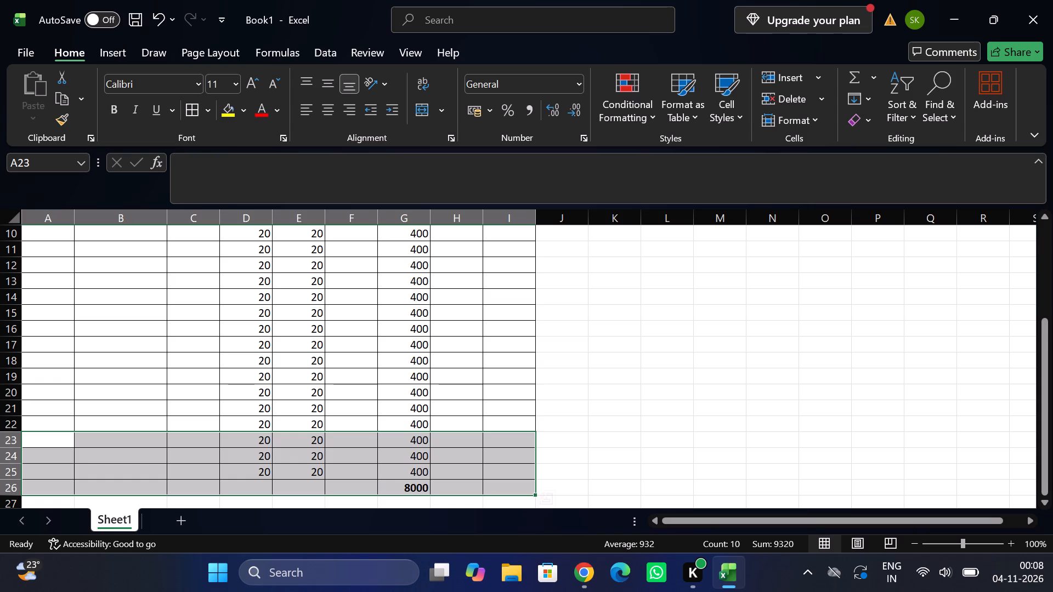
click(451, 489)
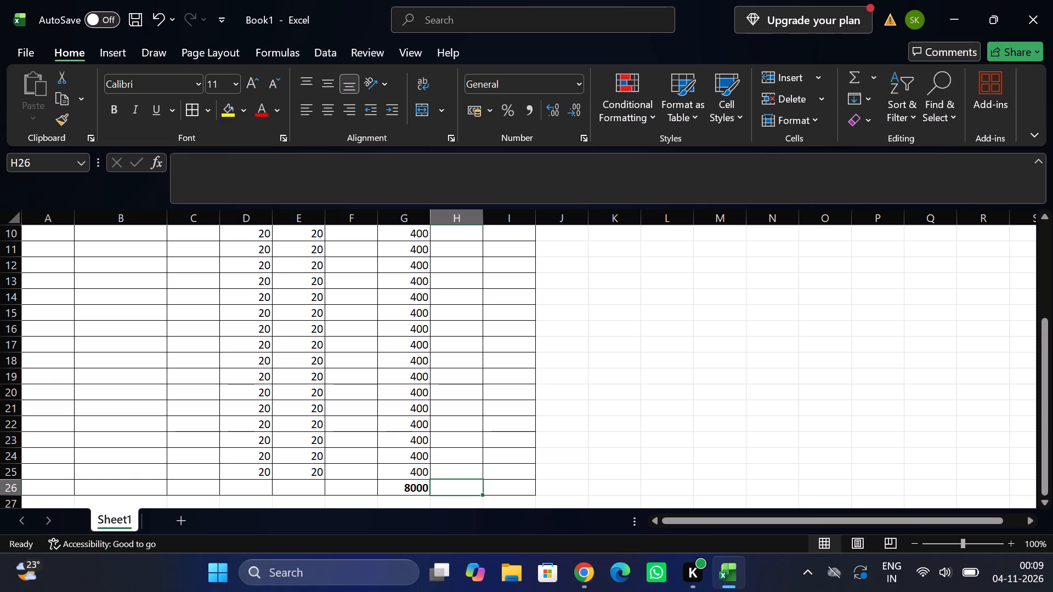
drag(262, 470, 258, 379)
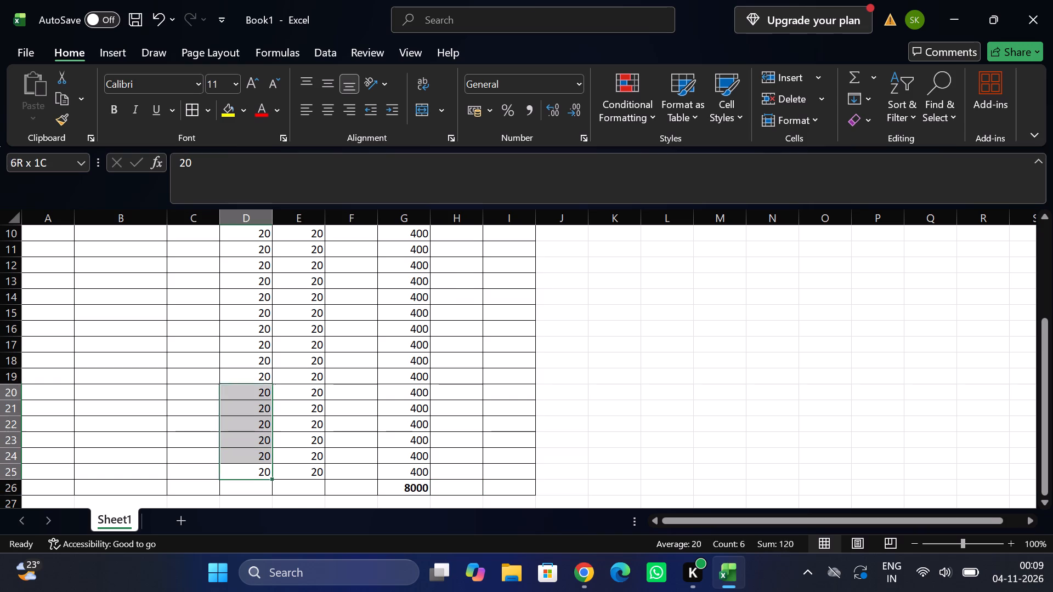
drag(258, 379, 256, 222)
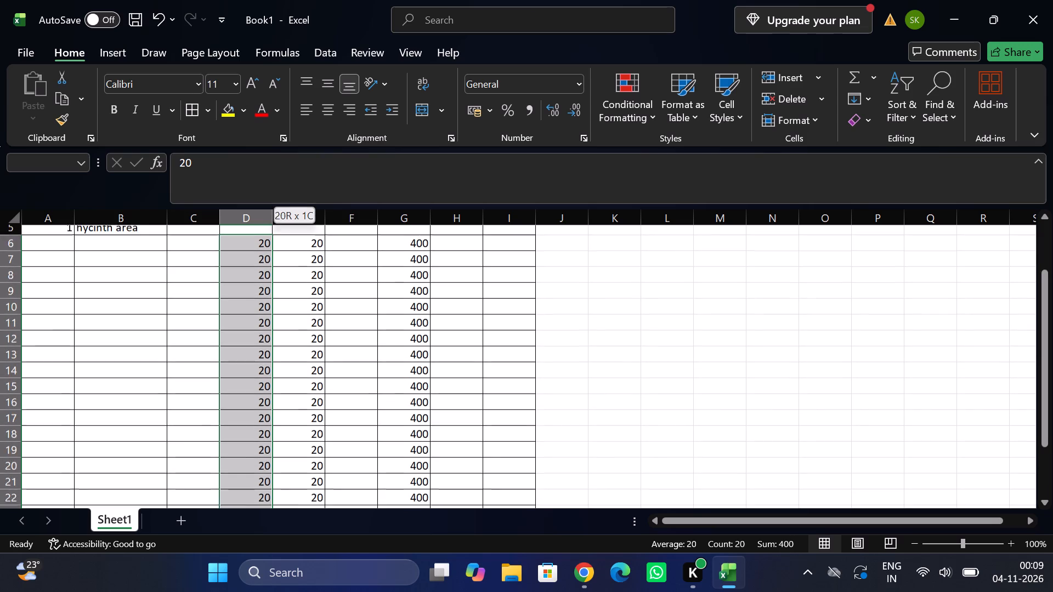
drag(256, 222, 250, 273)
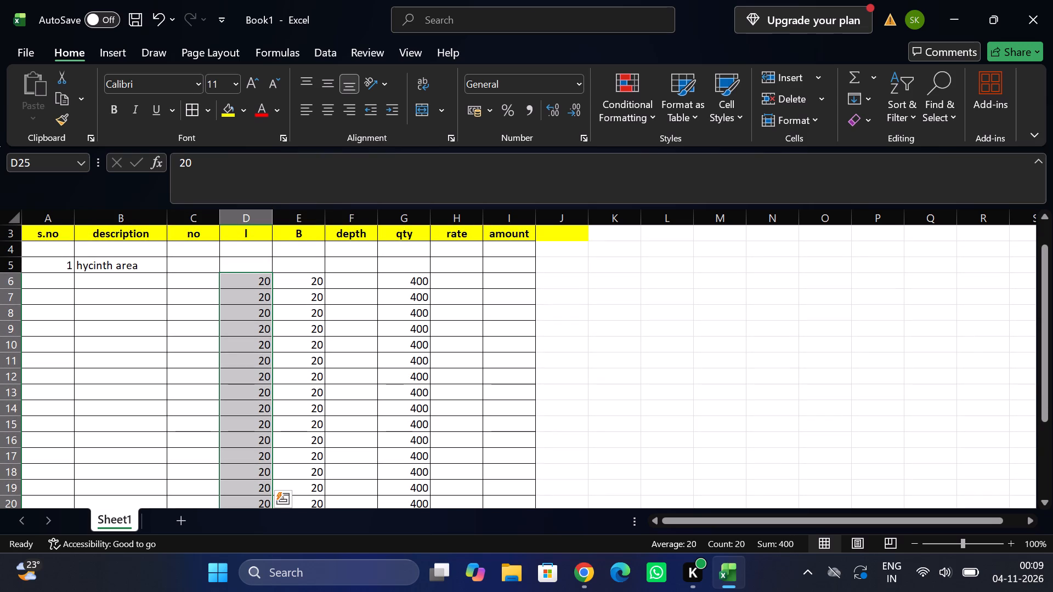
Enter 12258 in cell G27, directly below the qty total.
scroll(336, 369, down, 2)
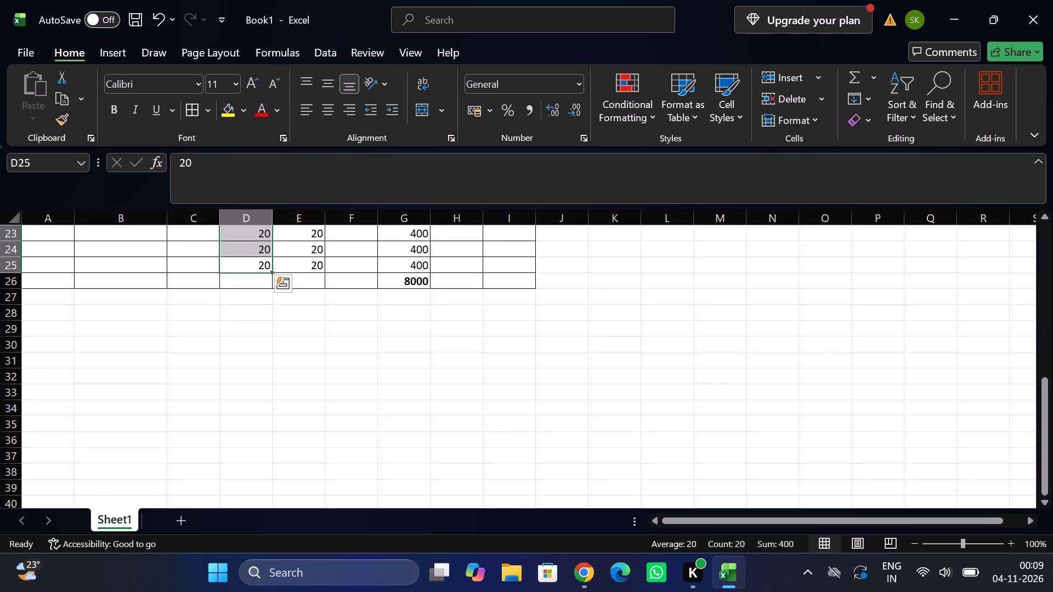
click(394, 298)
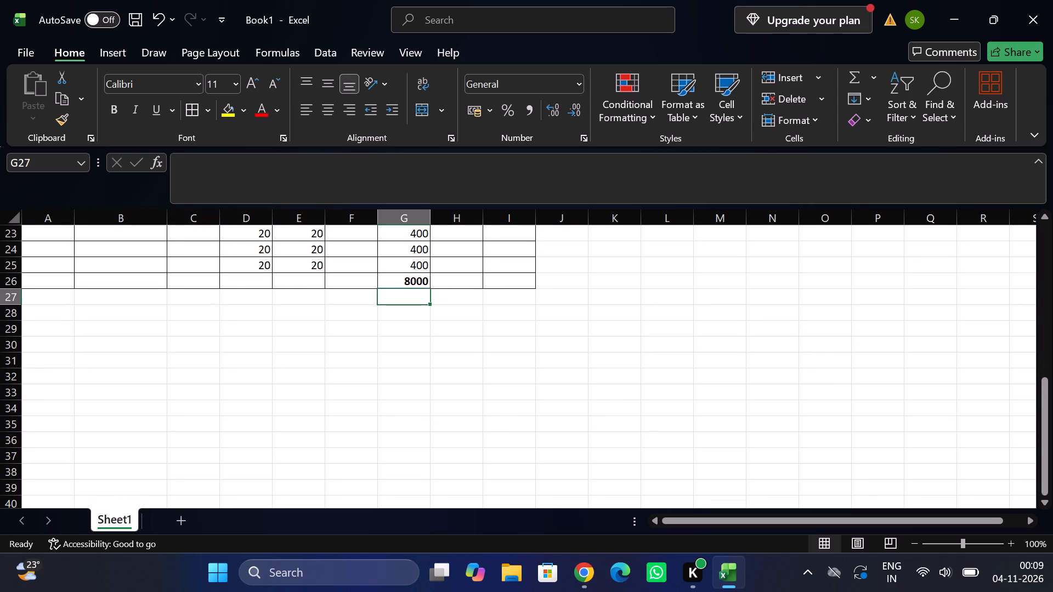
text(122)
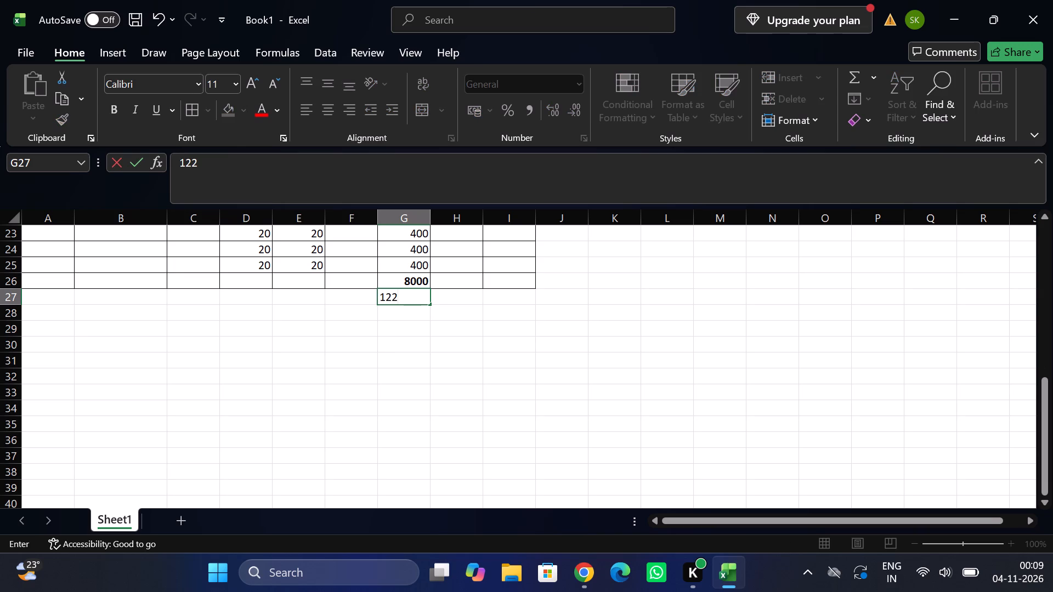
text(58)
key(Right)
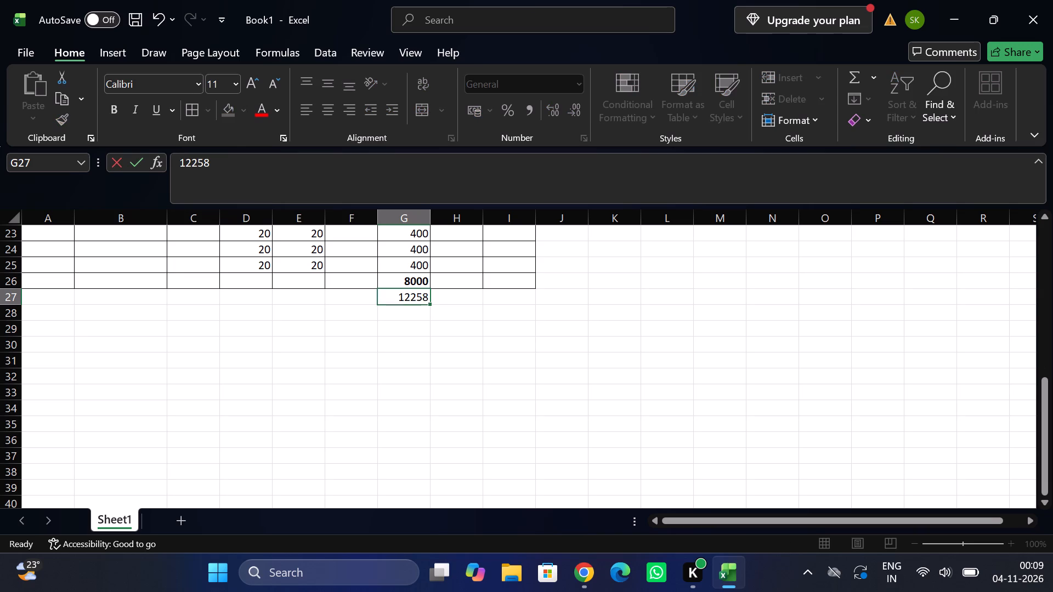
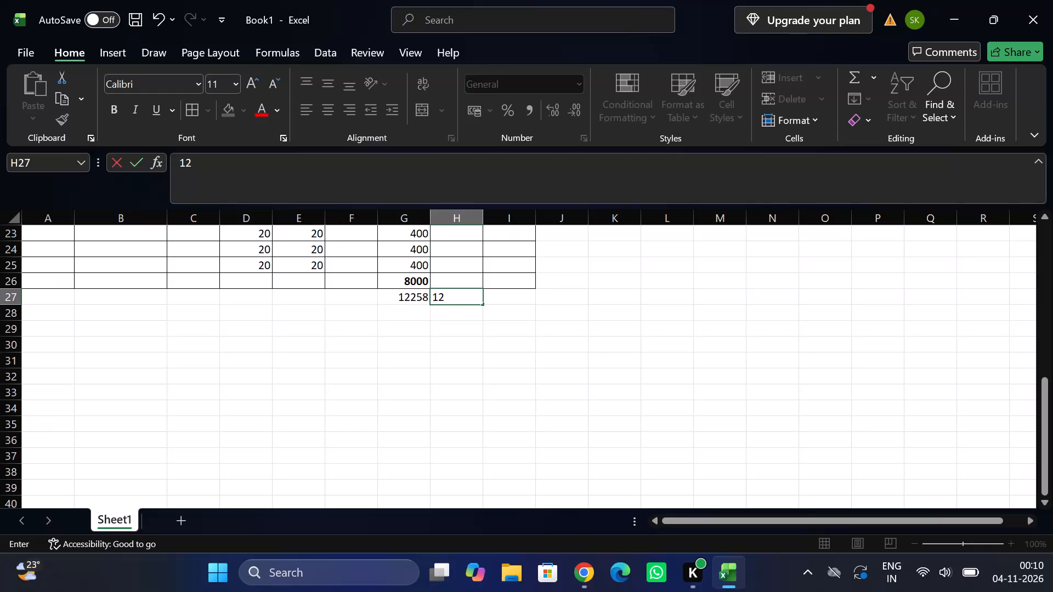
Complete the rate of 12 in H27 and calculate the amount in I27 with the formula =H27*G27.
key(Tab)
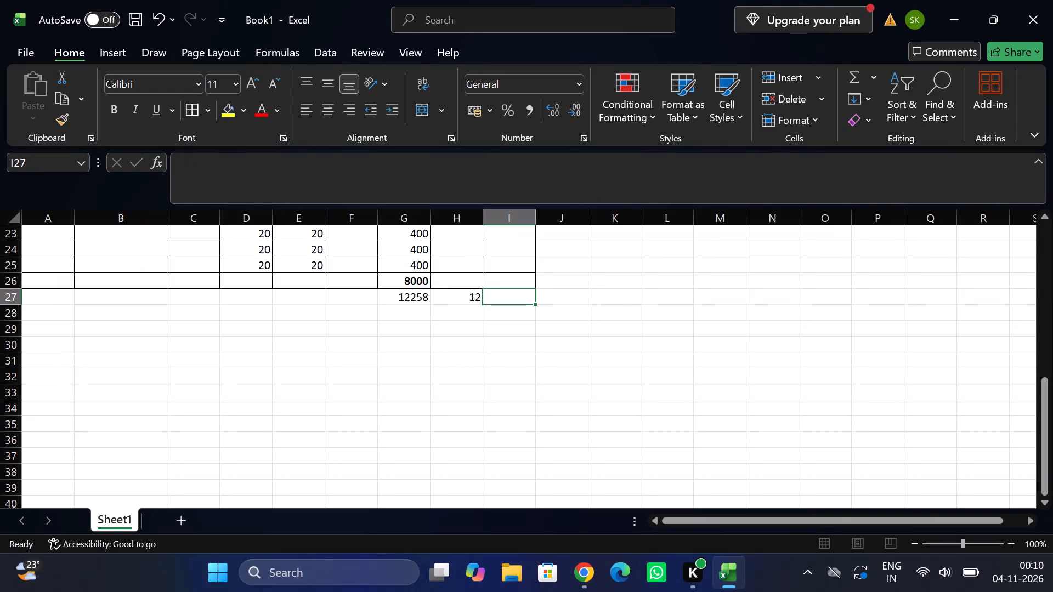
key(equal)
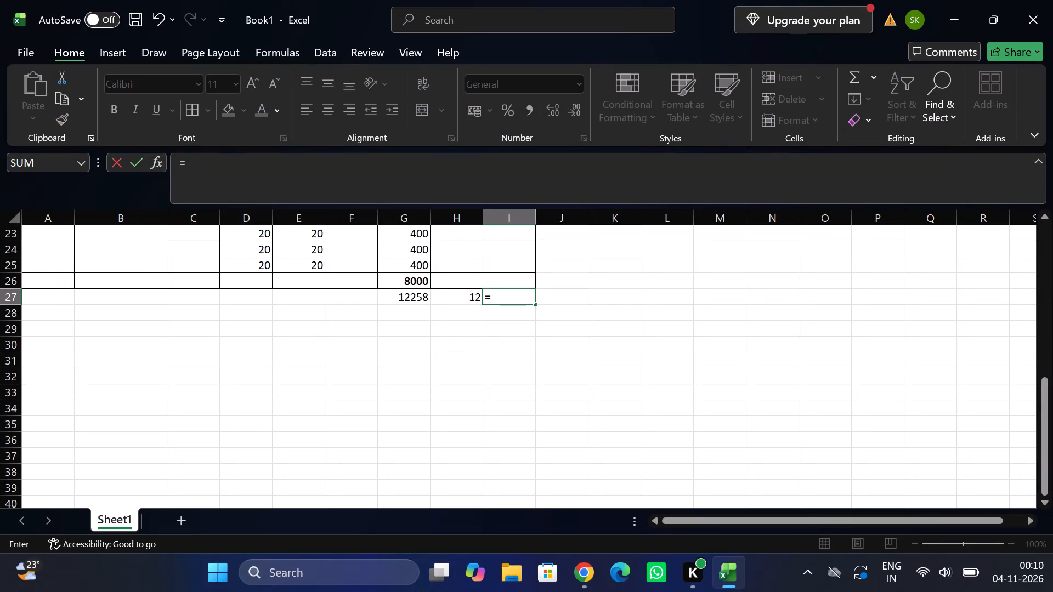
key(Left)
key(shift+asterisk)
key(Left)
key(Left)
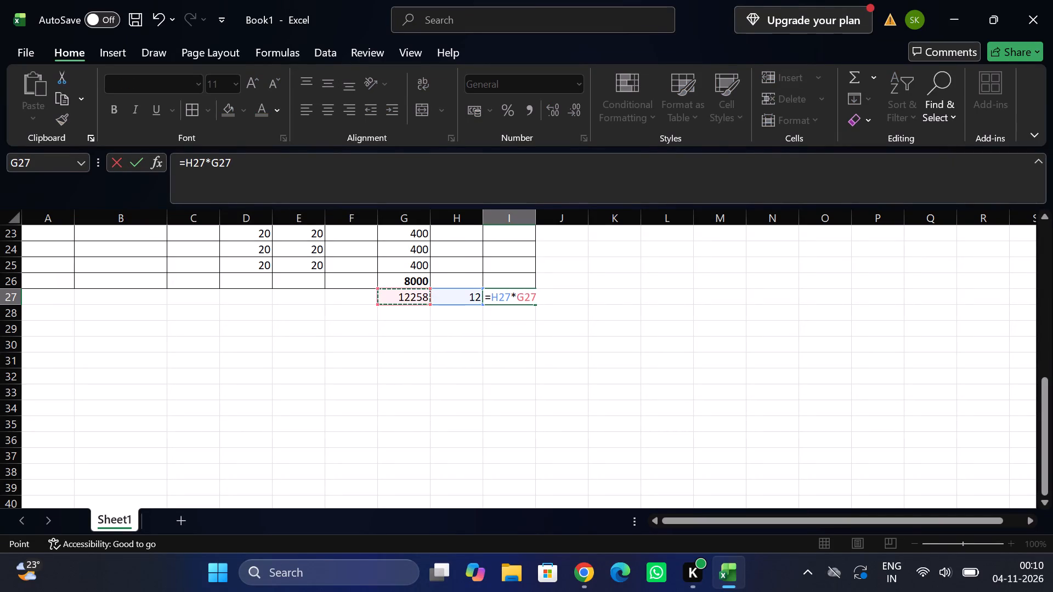
key(Return)
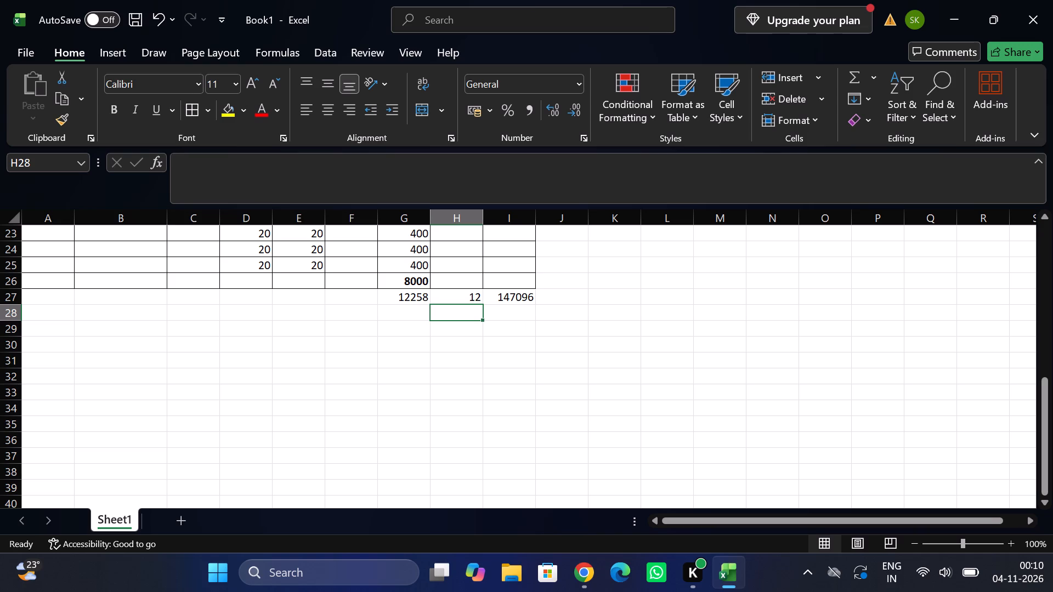
Add an ecv row below the amount, with the label "ecv" in H28 and the value 3255449 in I28.
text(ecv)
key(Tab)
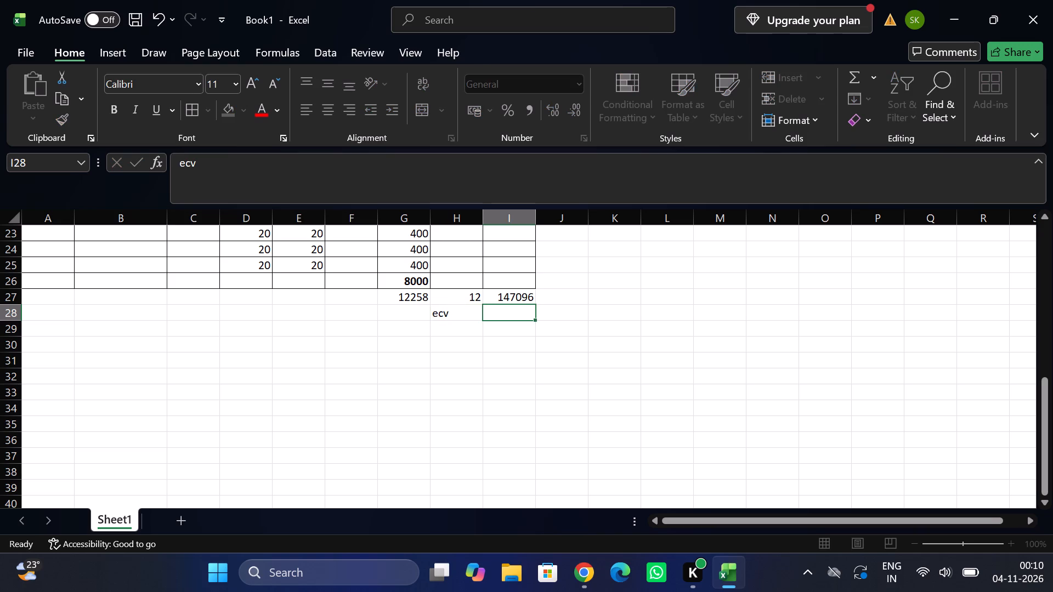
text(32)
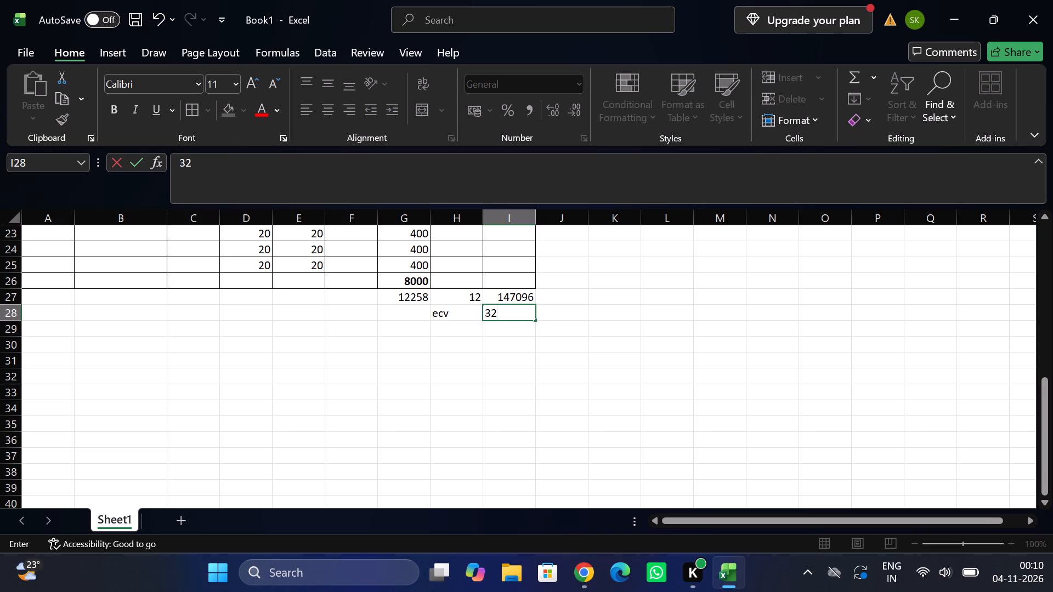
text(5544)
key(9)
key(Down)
Subtract the amount in I27 from the ecv value in I28 with a formula in cell I29.
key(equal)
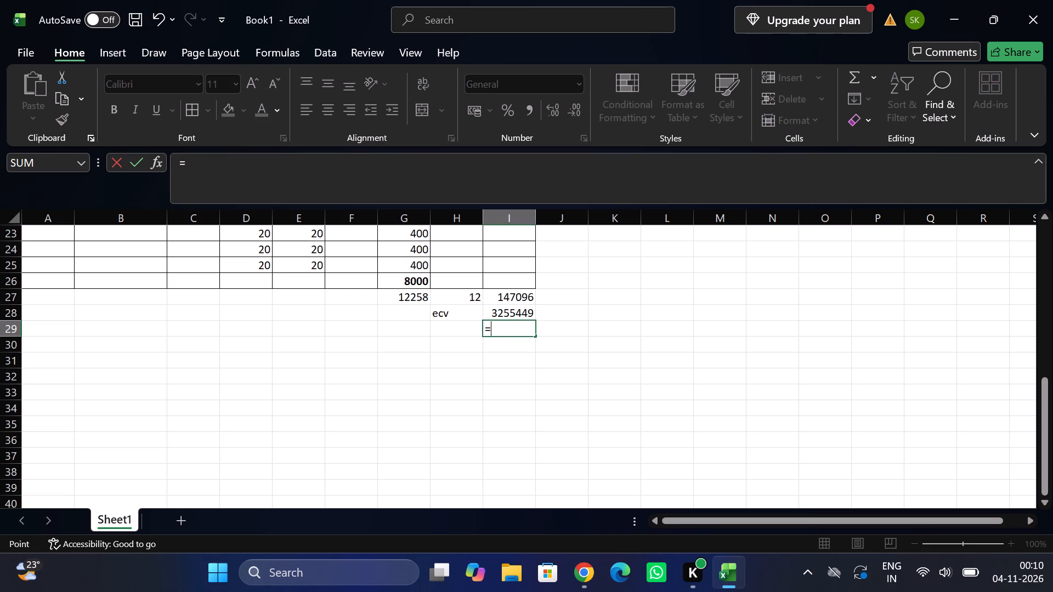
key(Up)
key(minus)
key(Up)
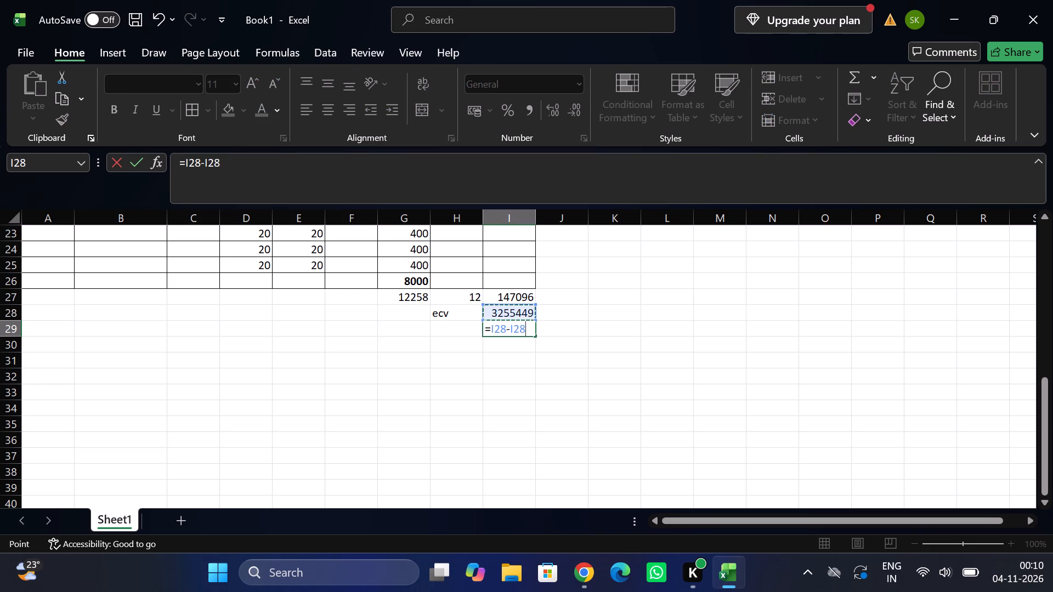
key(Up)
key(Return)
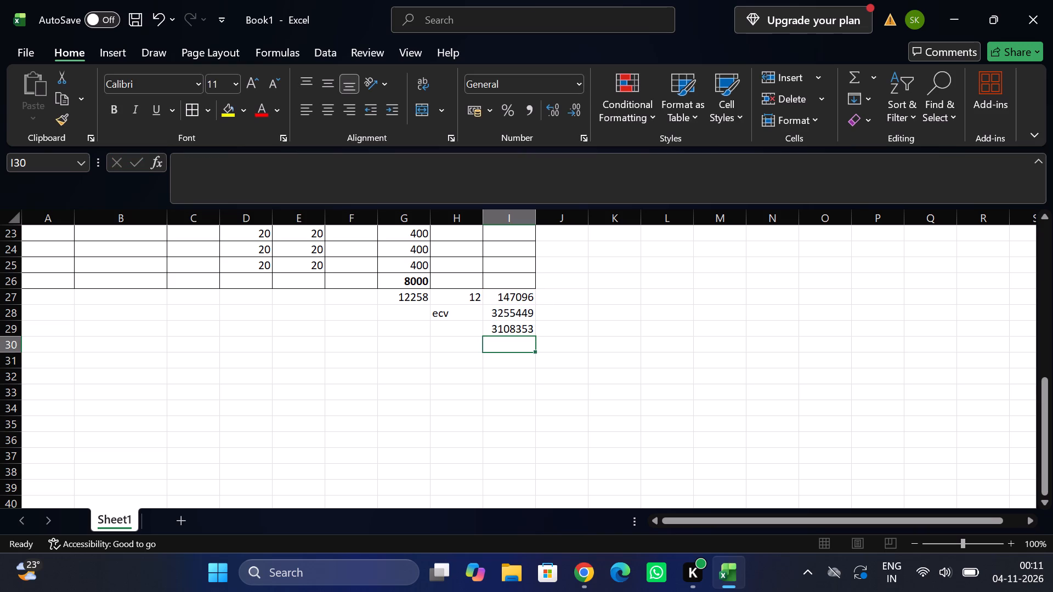
Label the difference row "balance" in cell H29.
click(451, 333)
text(balance)
key(Return)
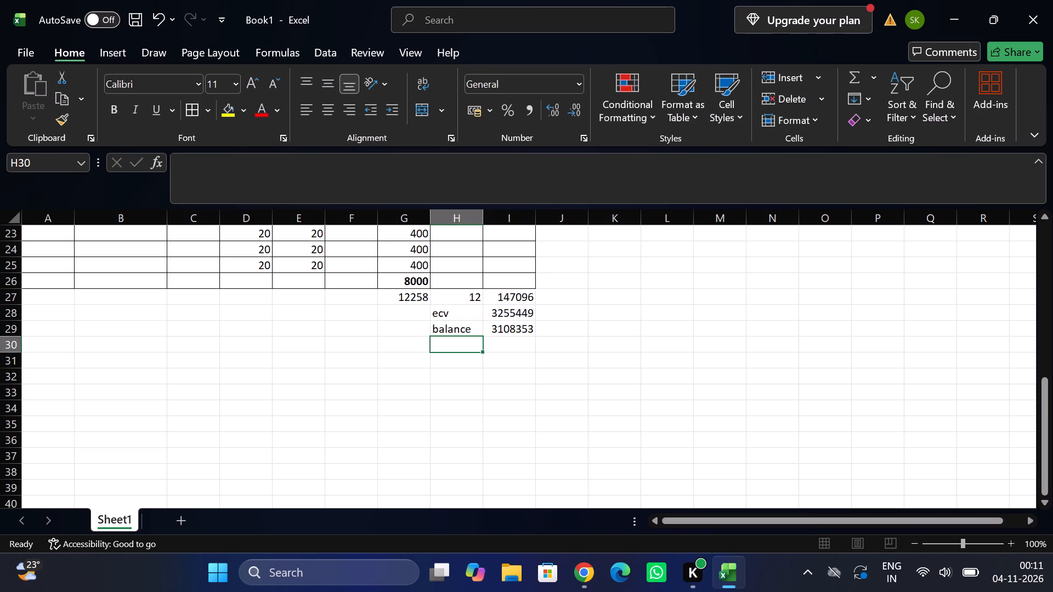
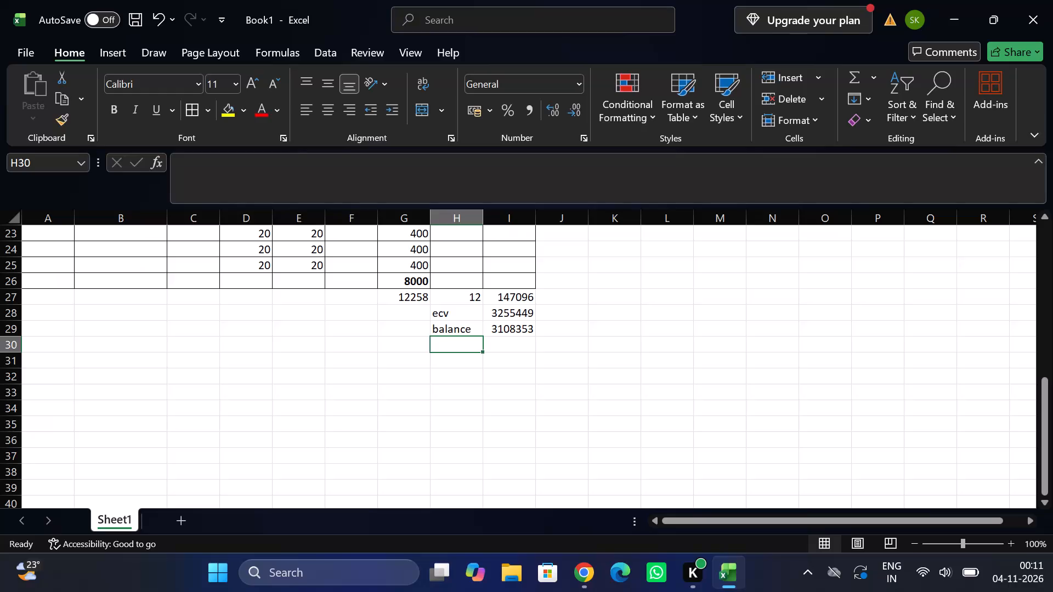
Enter the quantity 52780 in cell D31 and the rate 12 beside it in E31, below the table.
click(262, 362)
text(52)
text(780)
key(Right)
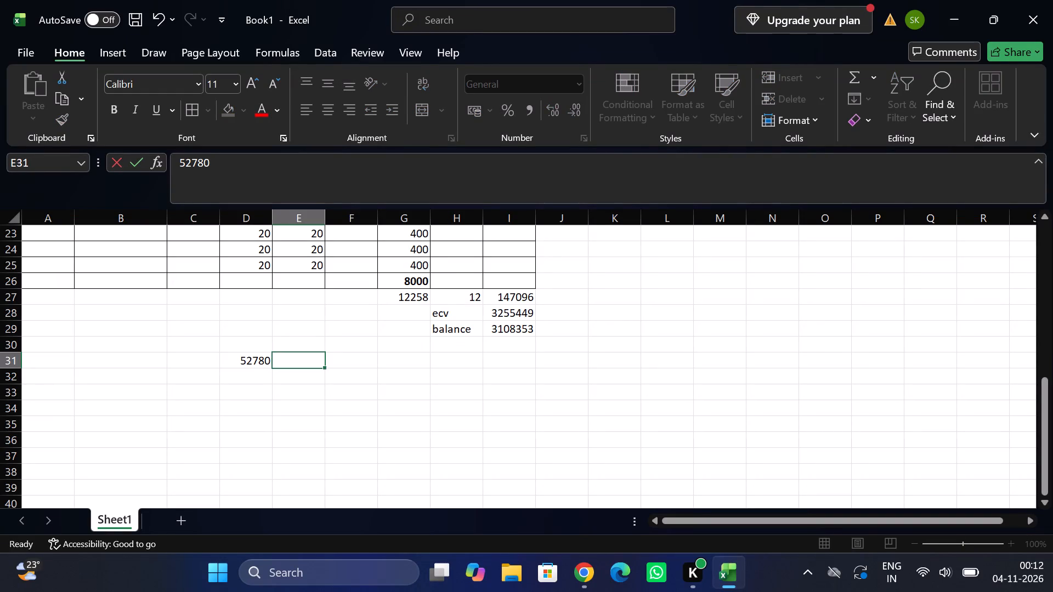
text(12)
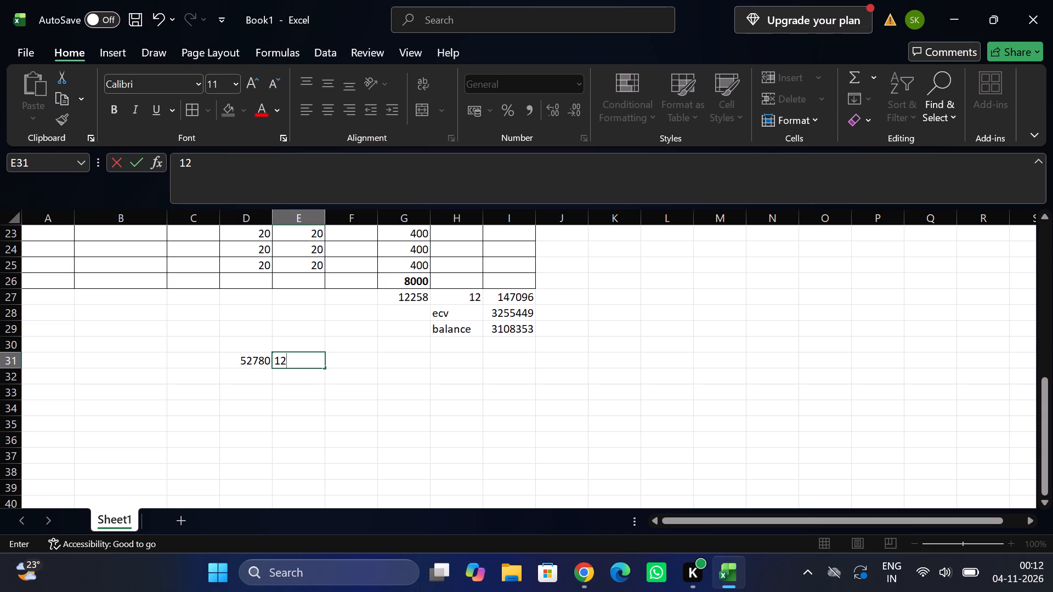
key(Right)
Calculate the product of the two values in cell F31 with the formula =E31*D31.
key(equal)
key(Left)
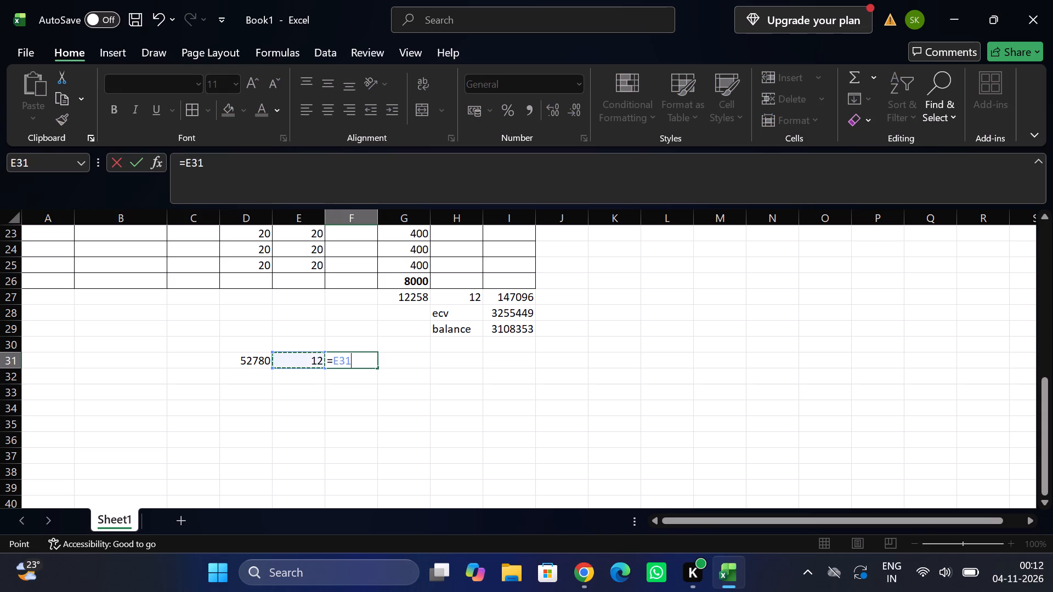
key(shift+asterisk)
key(Left)
key(Left)
key(Return)
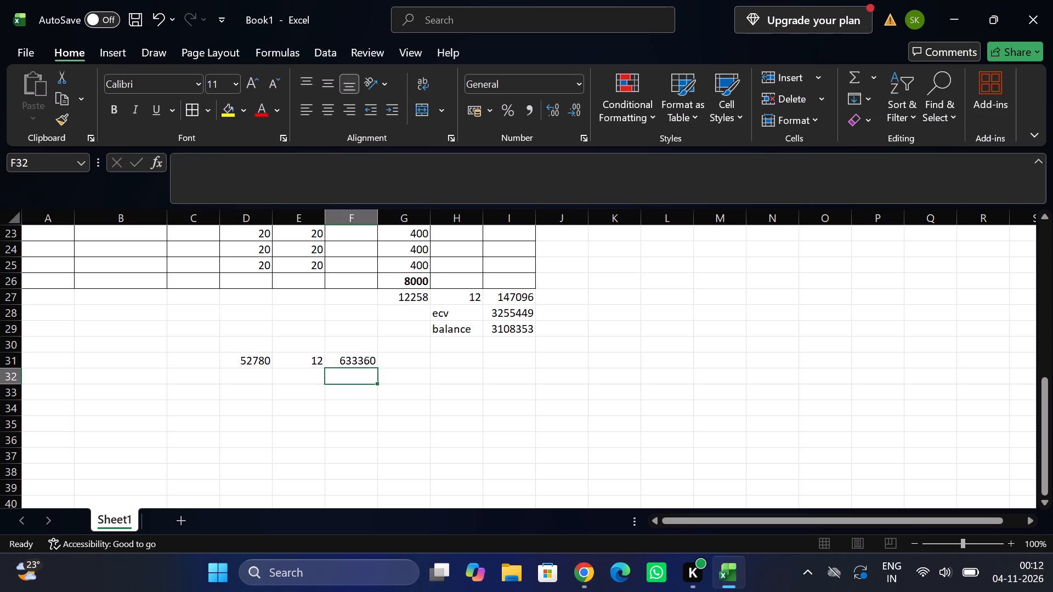
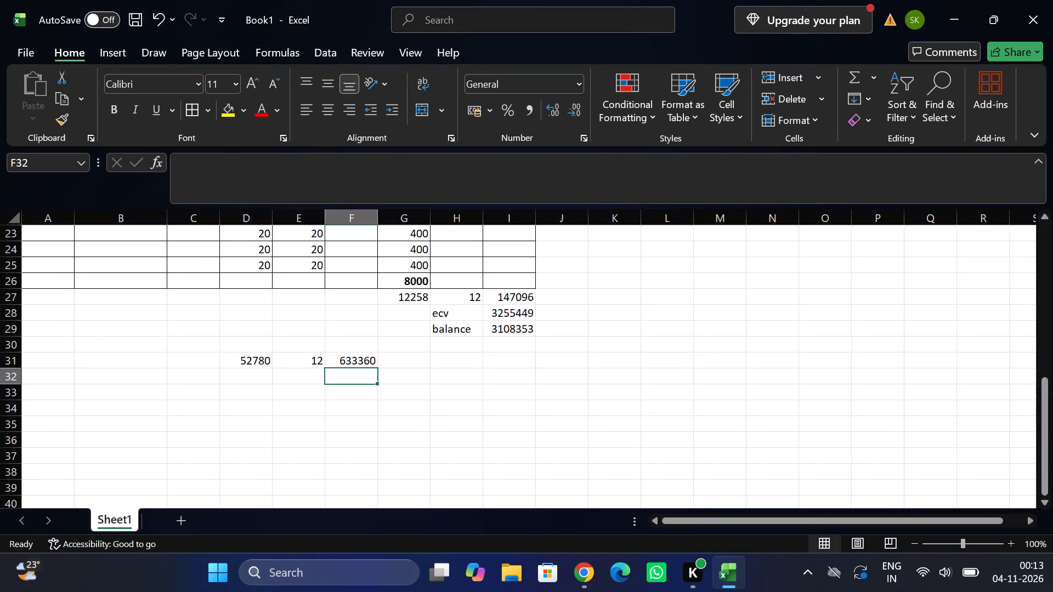
Check the amount formula in cell I27.
double_click(509, 295)
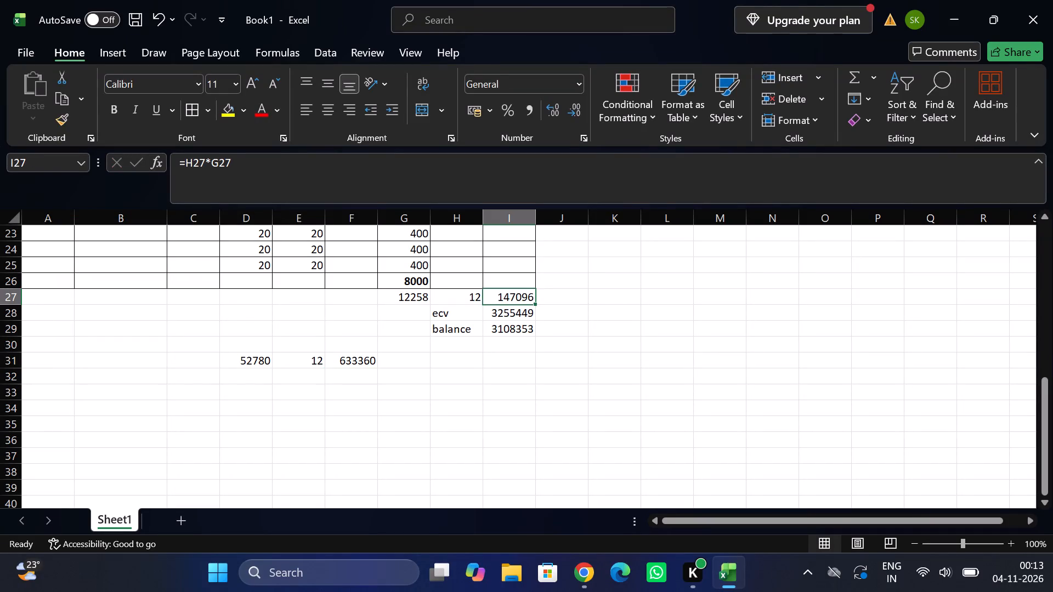
key(Return)
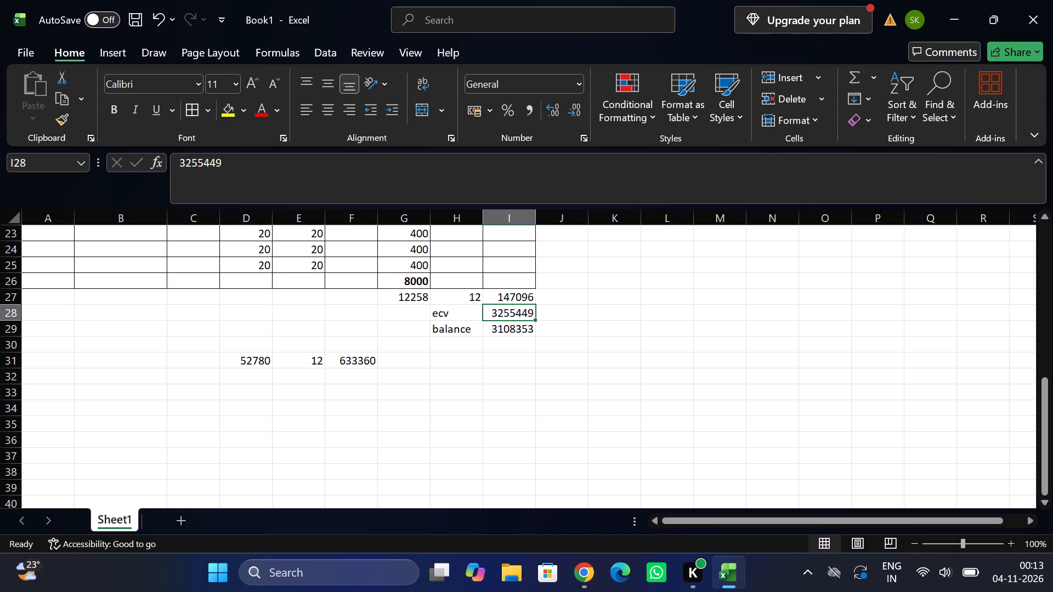
Autofit the width of column I to its contents.
double_click(539, 215)
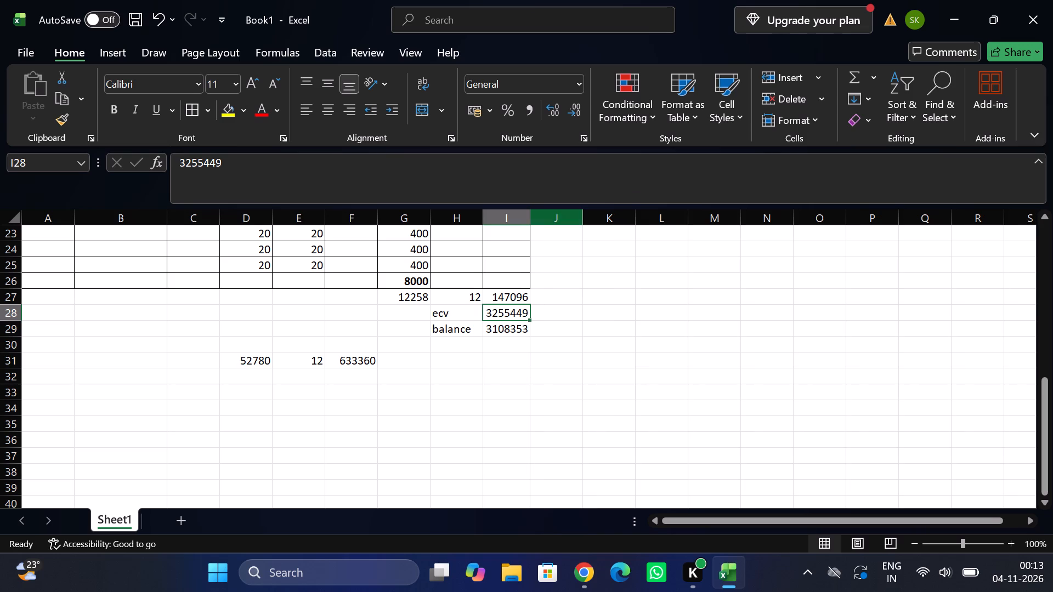
Inspect the cell references used by the amount formula in I27.
double_click(506, 295)
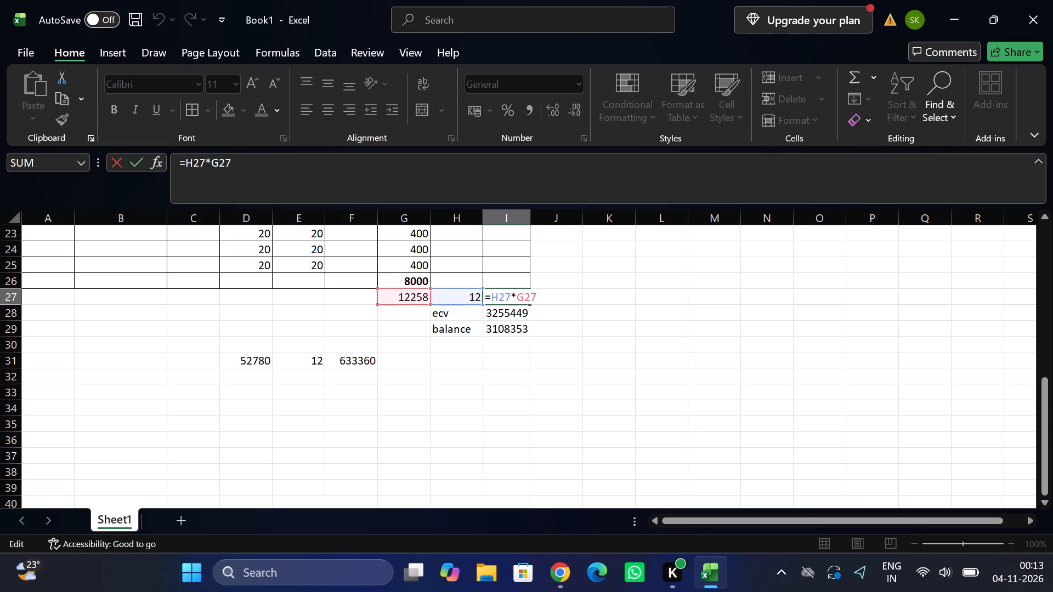
key(Return)
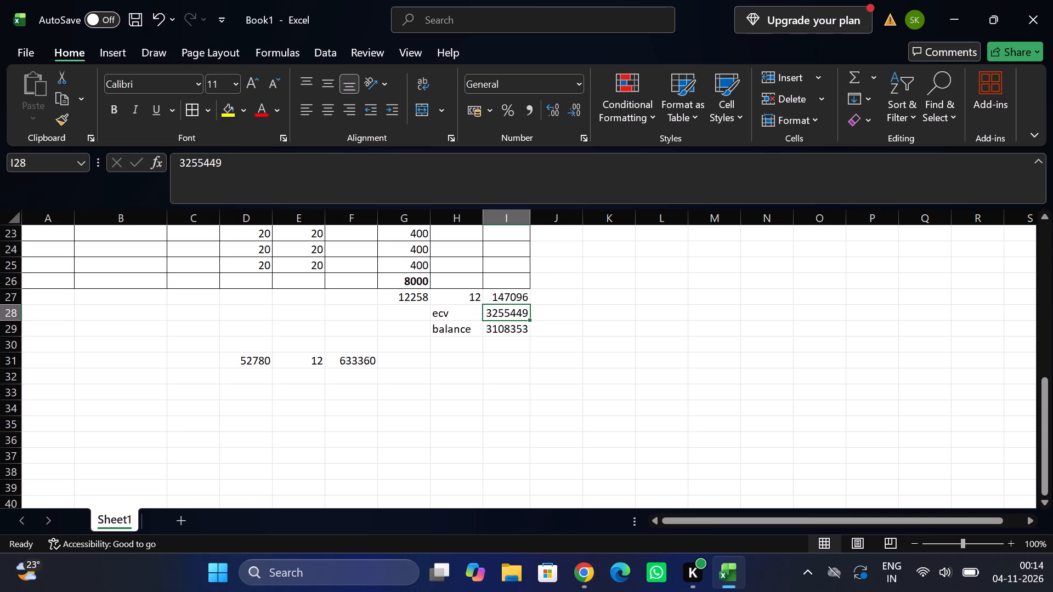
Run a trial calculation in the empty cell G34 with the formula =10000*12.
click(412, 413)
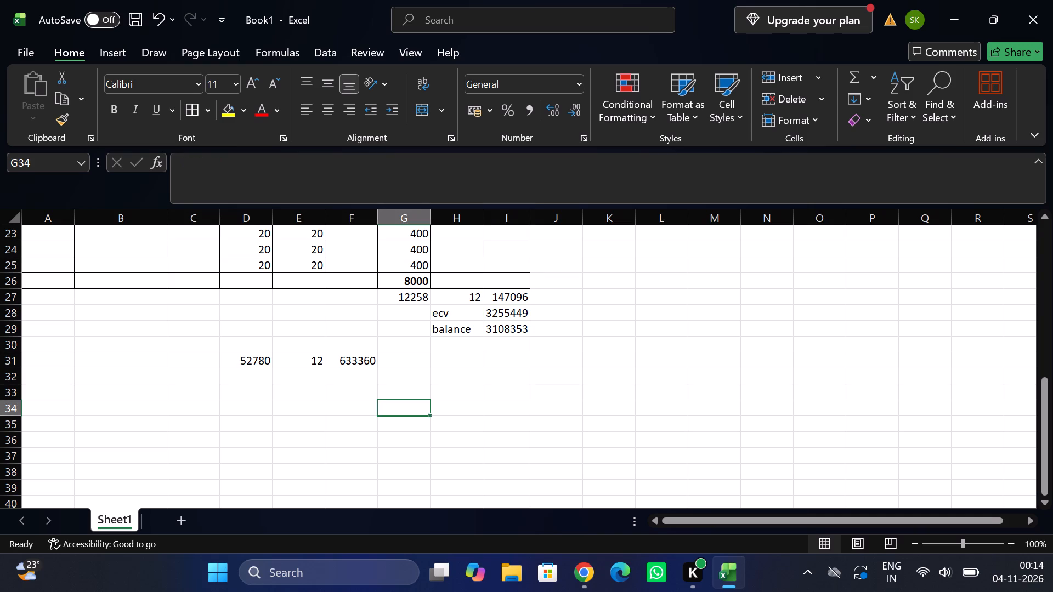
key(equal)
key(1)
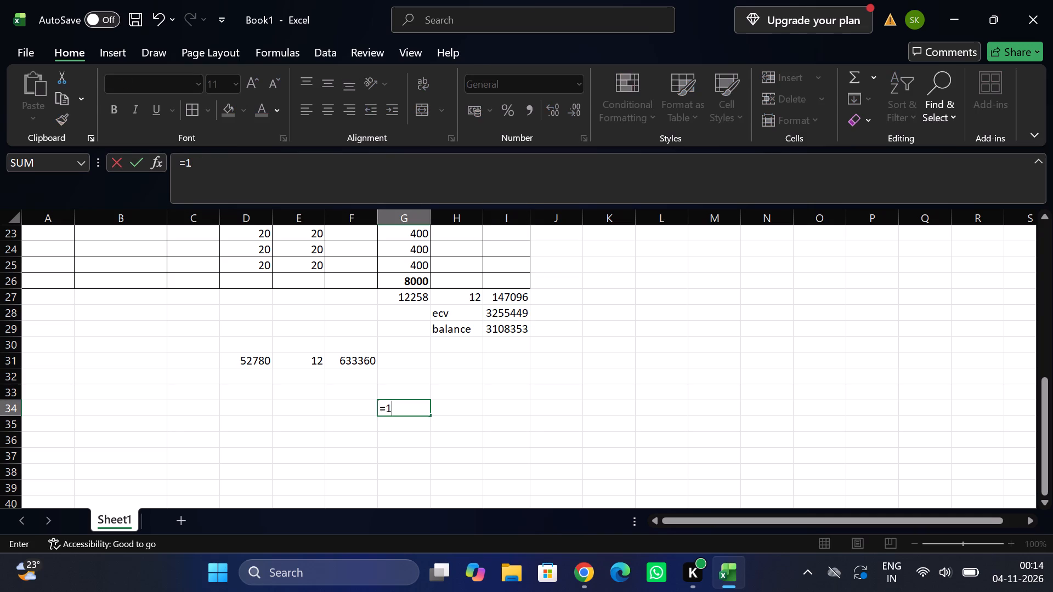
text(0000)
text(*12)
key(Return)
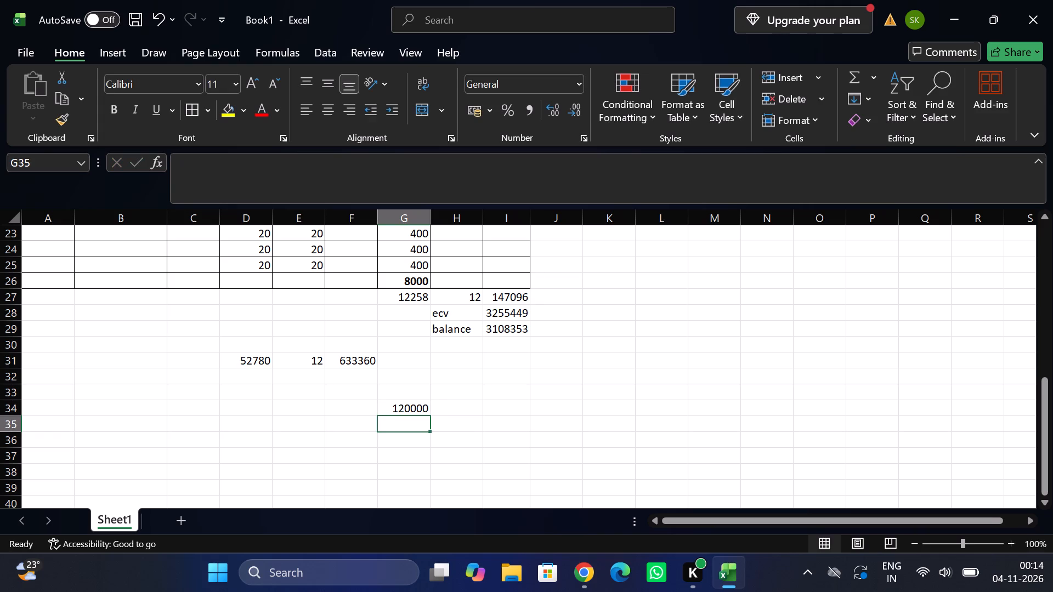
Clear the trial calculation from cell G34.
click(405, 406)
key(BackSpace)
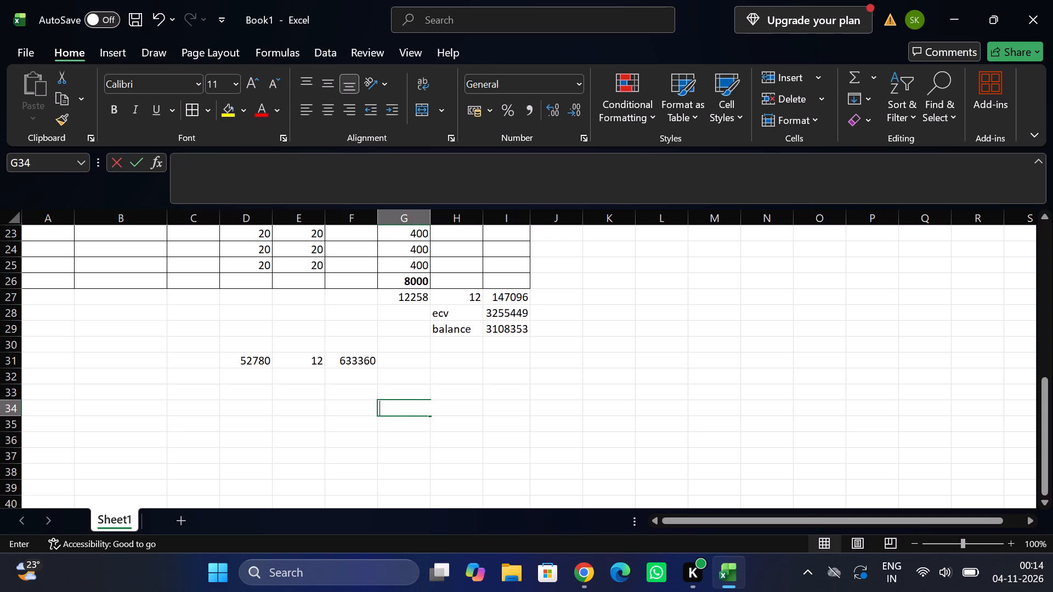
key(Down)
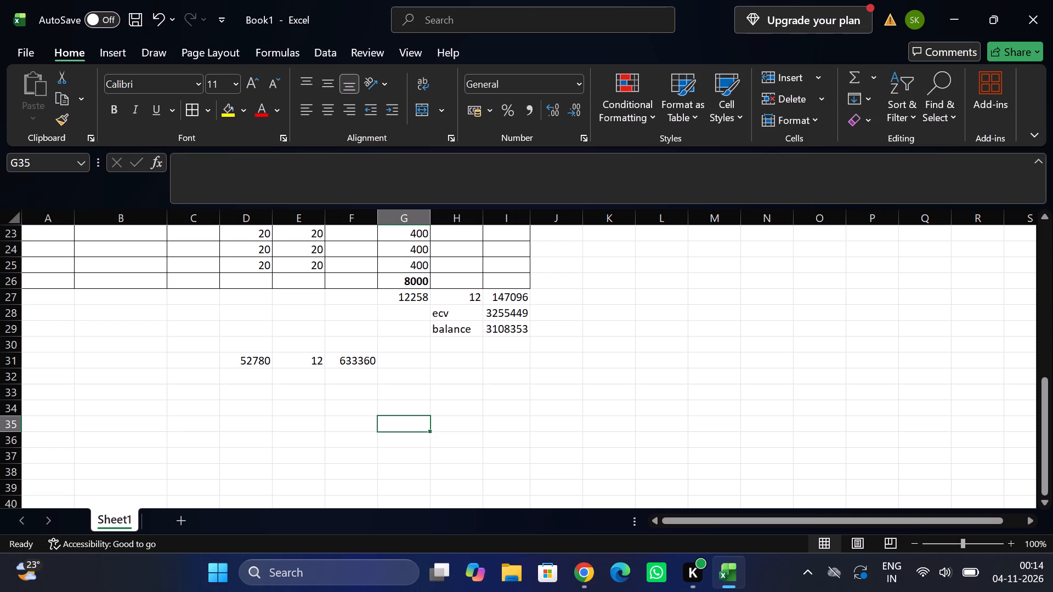
Inspect the cell references used by the product formula in F31.
double_click(364, 358)
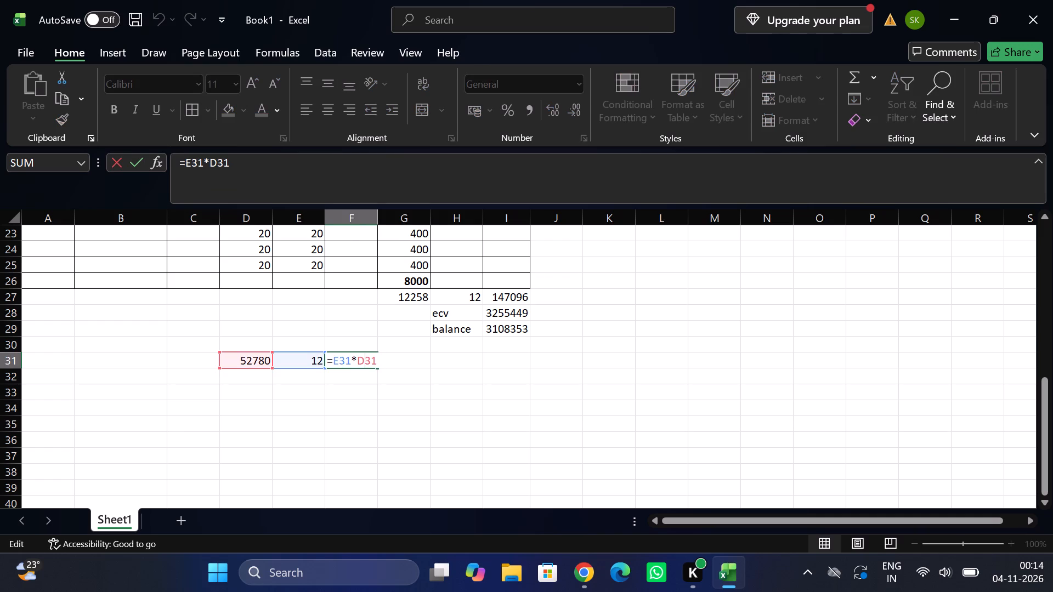
key(Return)
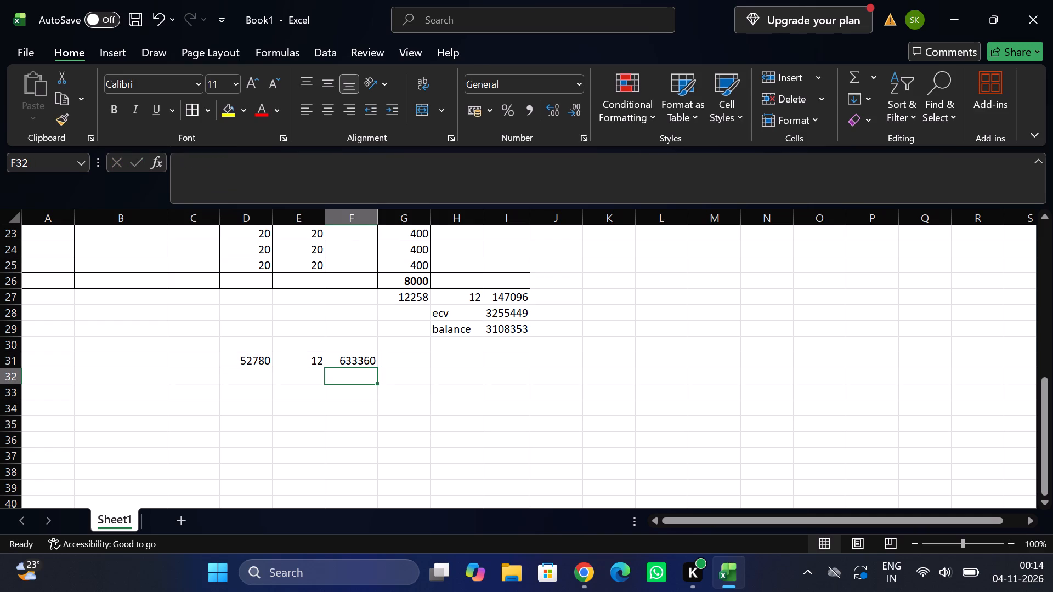
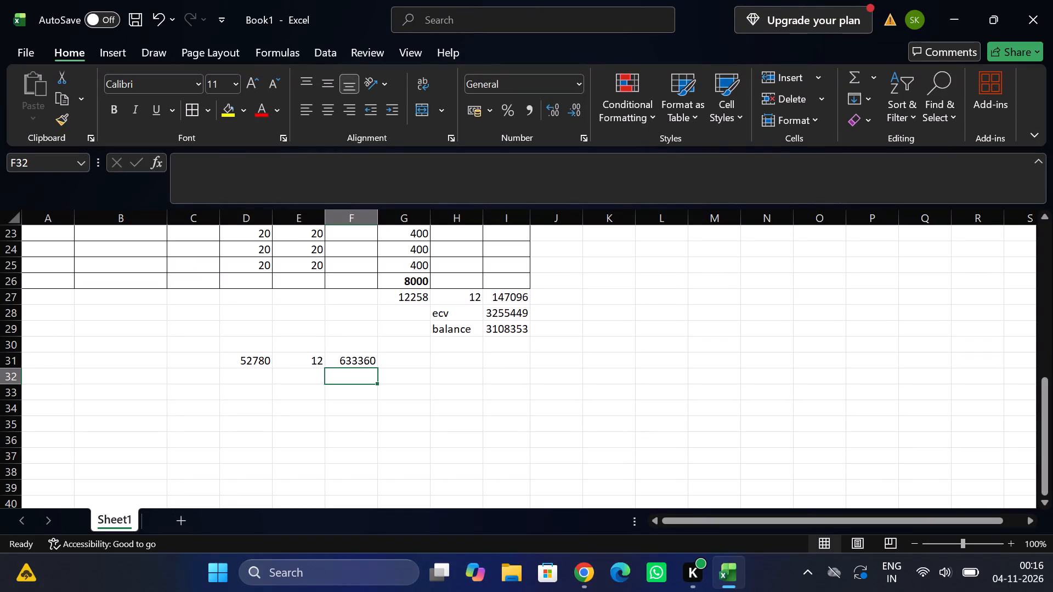
Set the rate in cell H27, used by the amount calculation below the table, to 21.
click(464, 299)
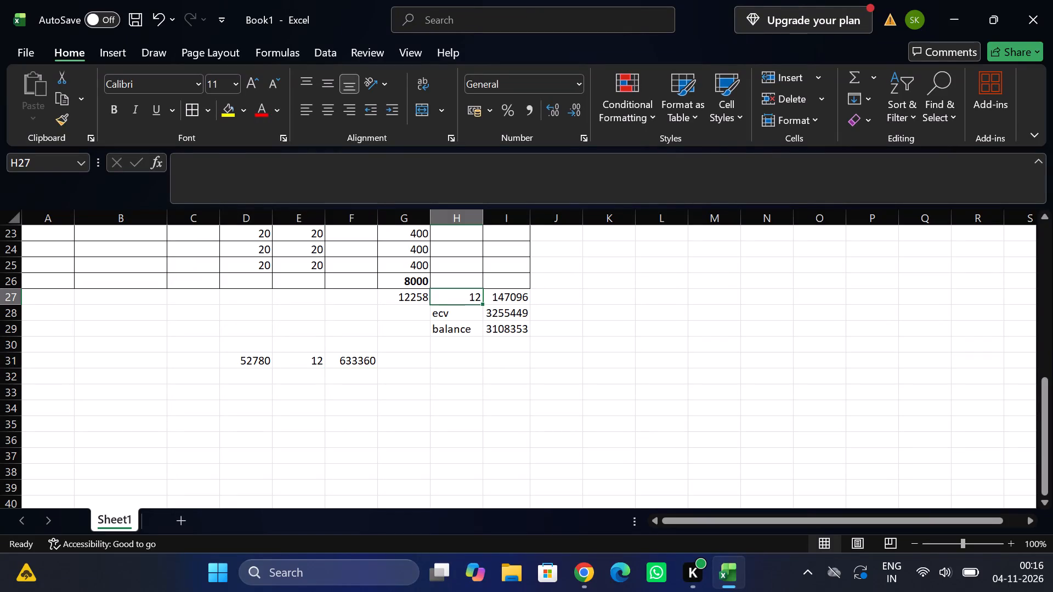
text(21)
key(Tab)
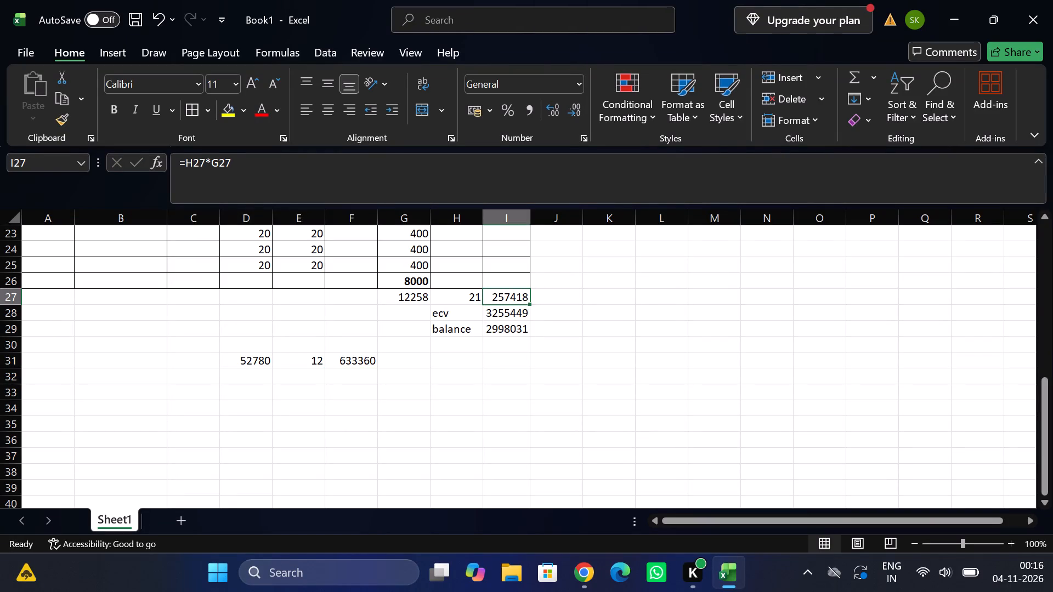
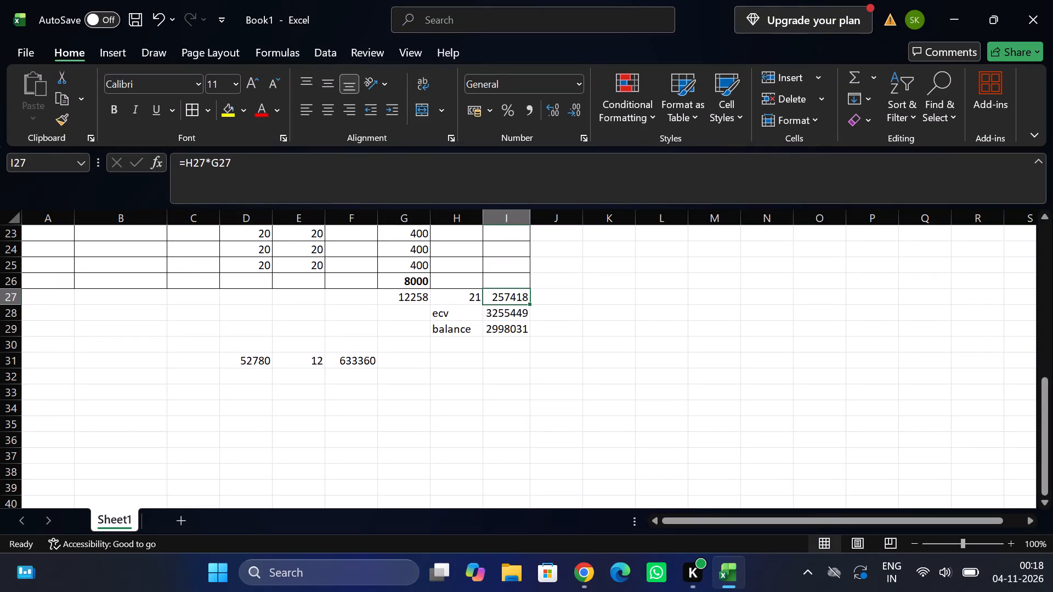
Set the rate in cell E31, used by the separate quantity-rate calculation below the table, to 21.
click(307, 363)
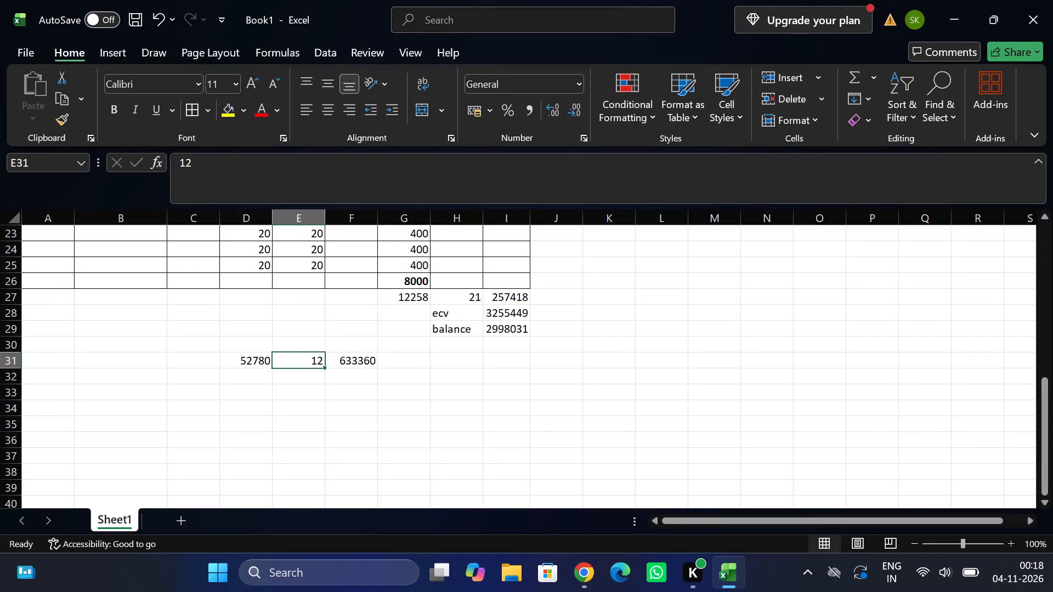
text(21)
key(Tab)
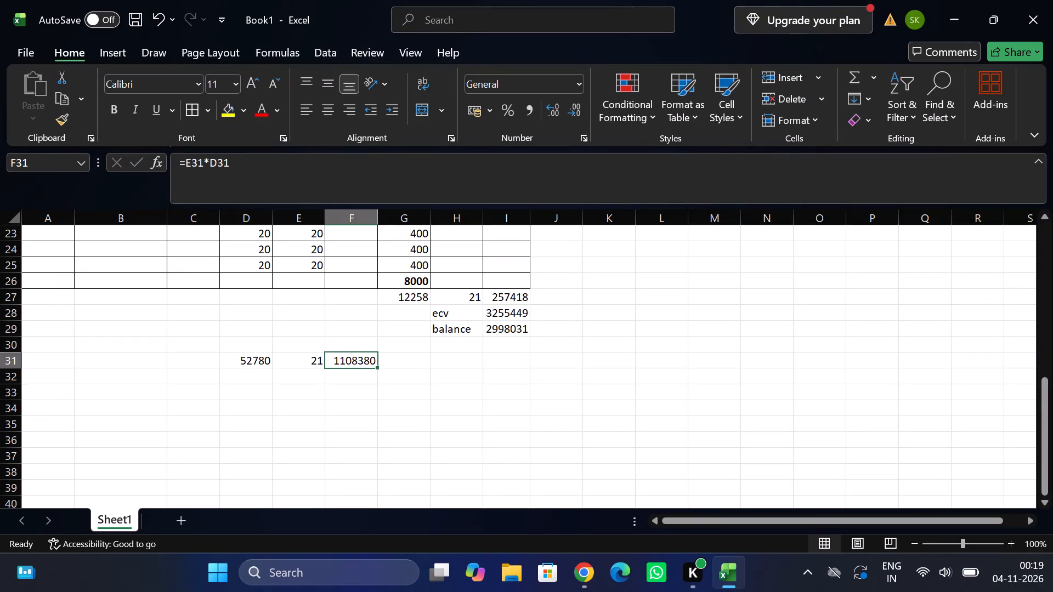
Save the workbook in the Documents folder on this PC as "saroornagar-water hycinth park", keeping the Excel Workbook type.
scroll(307, 363, up, 3)
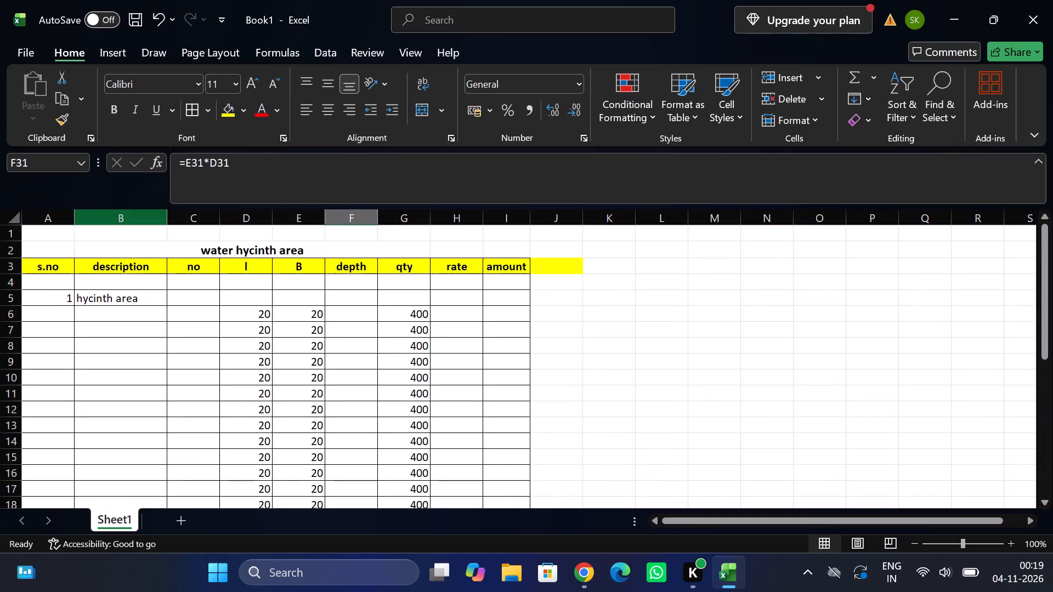
click(34, 61)
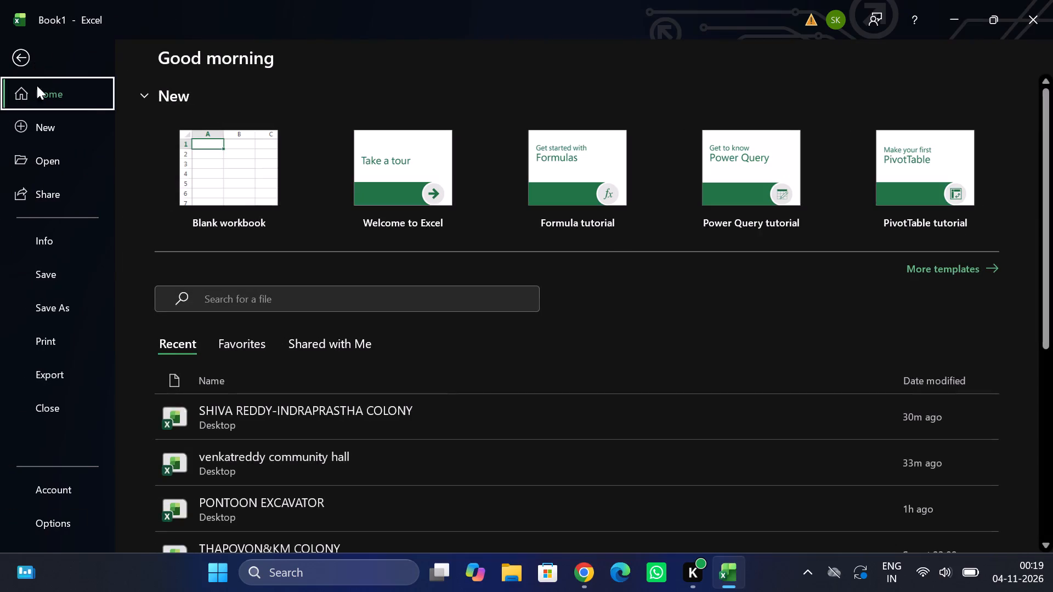
click(46, 302)
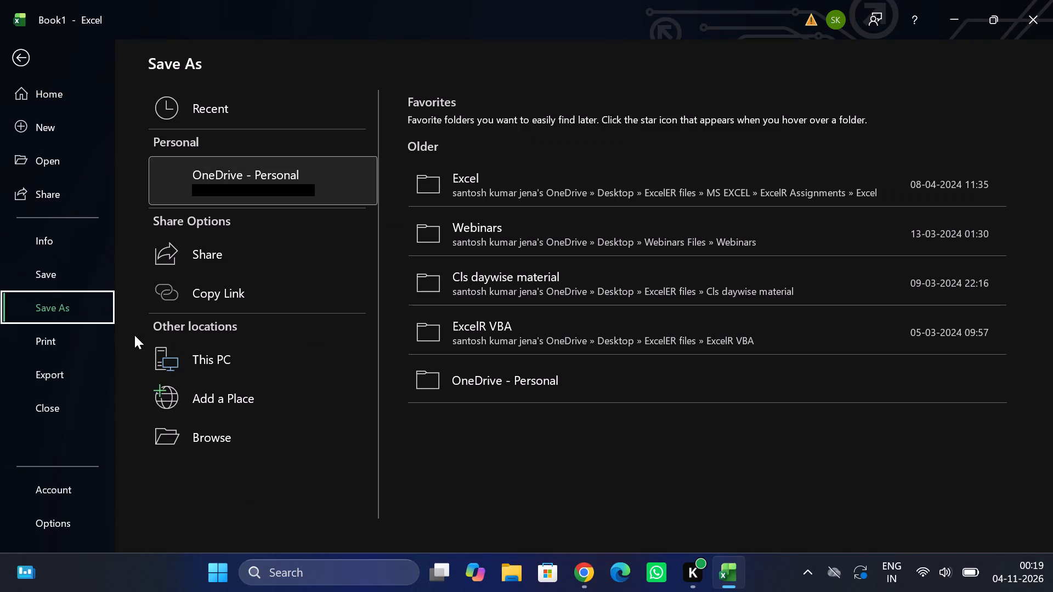
double_click(173, 355)
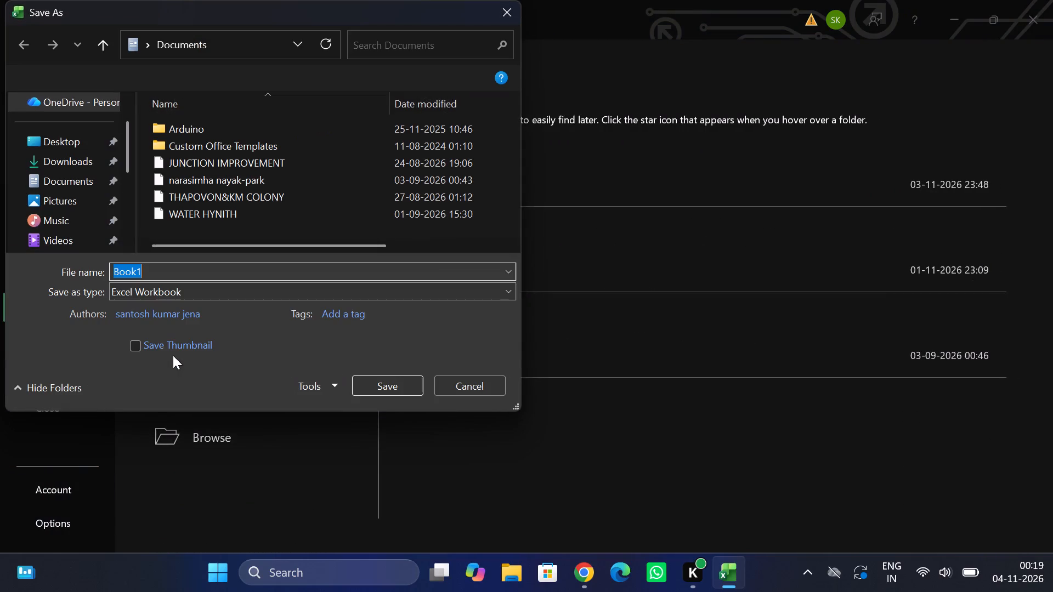
text(sar)
key(o)
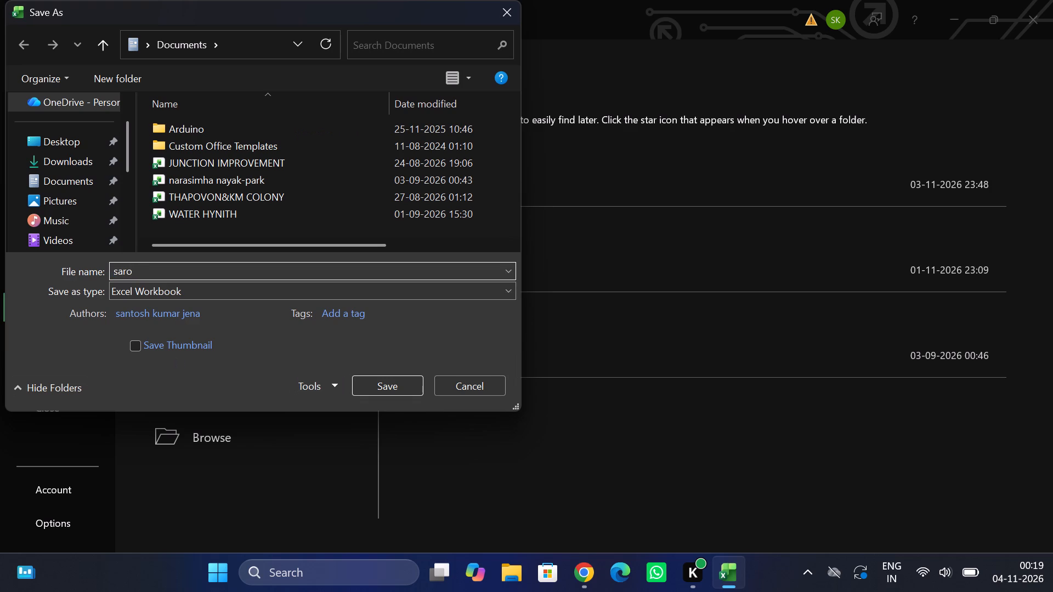
key(o)
key(r)
text(nagar)
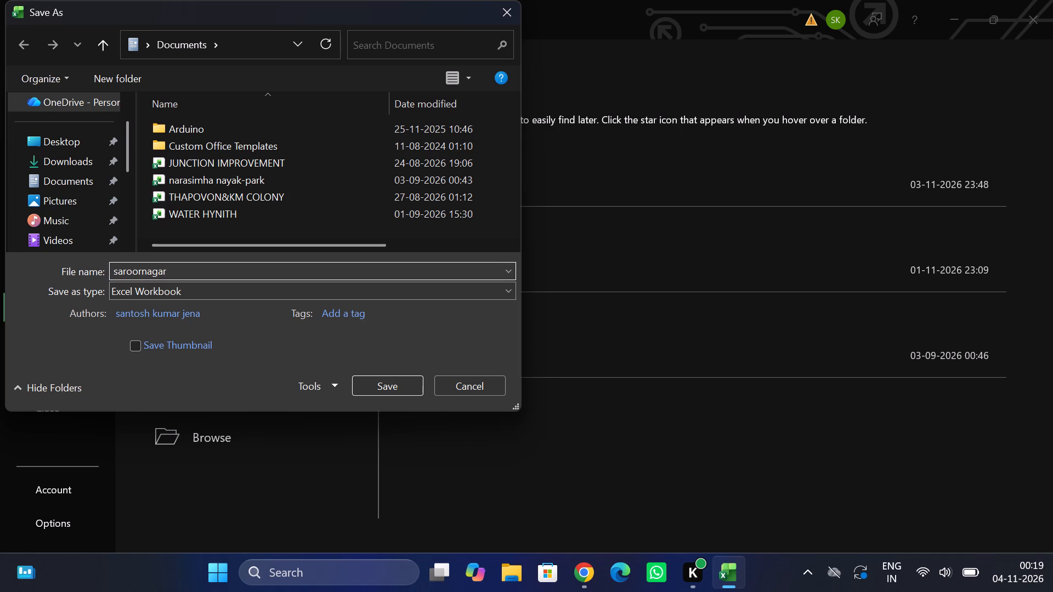
text(-water hycinth pa)
key(r)
key(l)
key(BackSpace)
key(k)
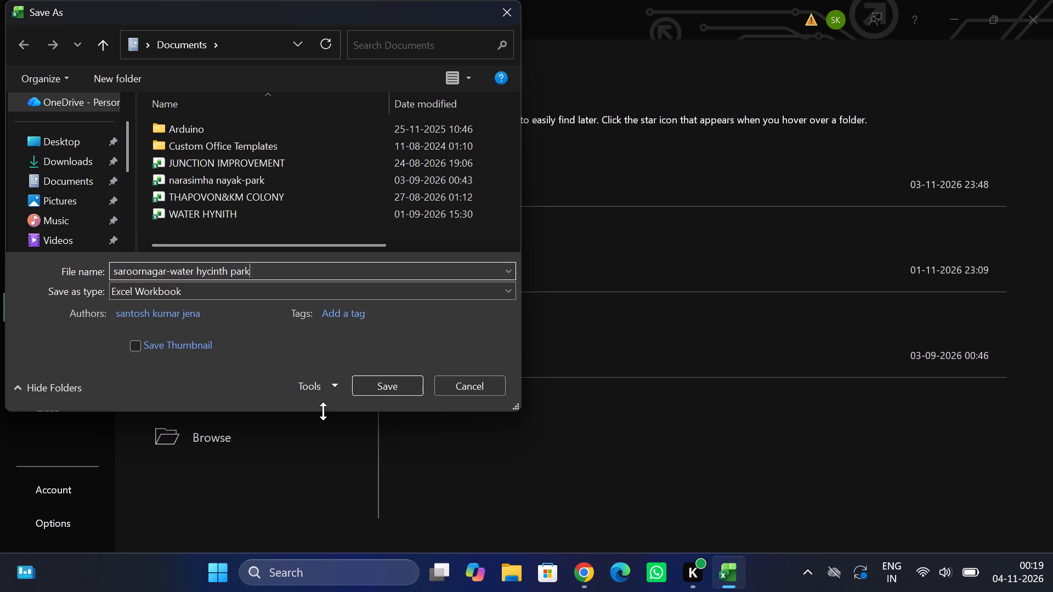
click(378, 388)
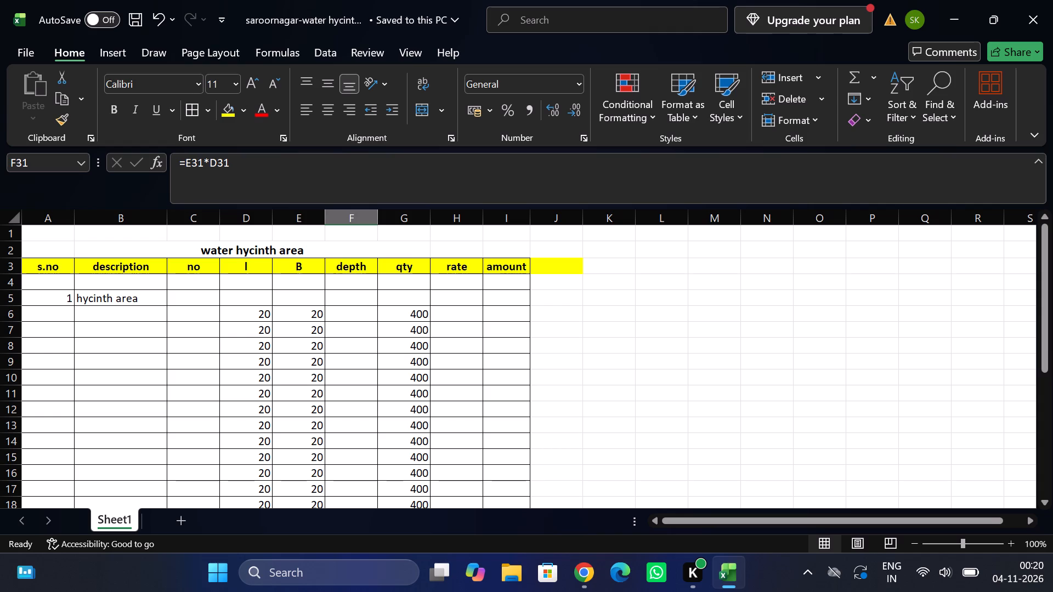
Save the named workbook again with empty cell F10 selected in the depth column.
click(342, 374)
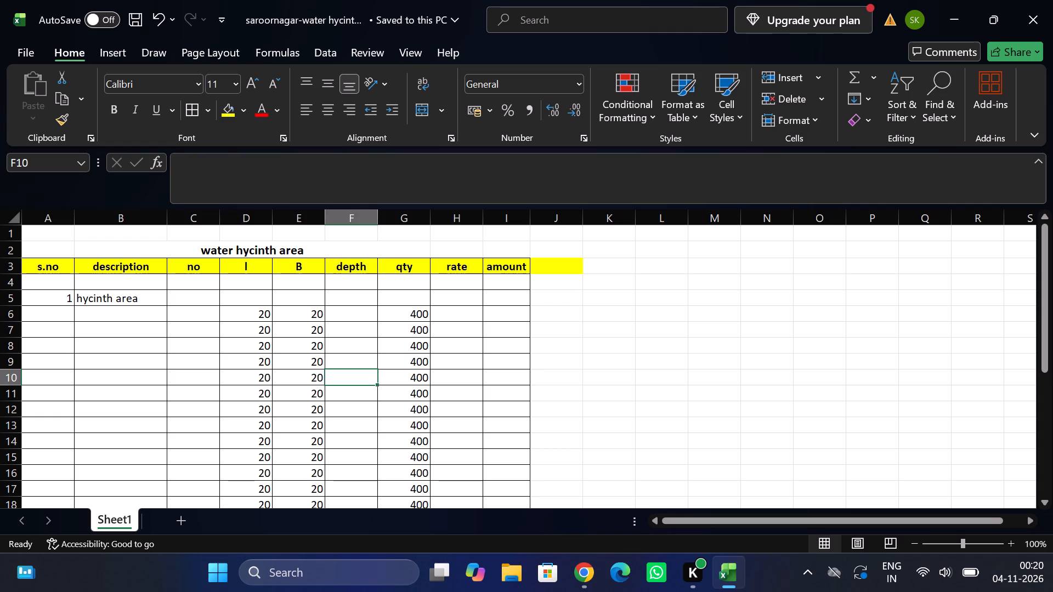
key(ctrl+s)
key(ctrl+s)
key(ctrl+s)
key(ctrl+s)
key(ctrl+s)
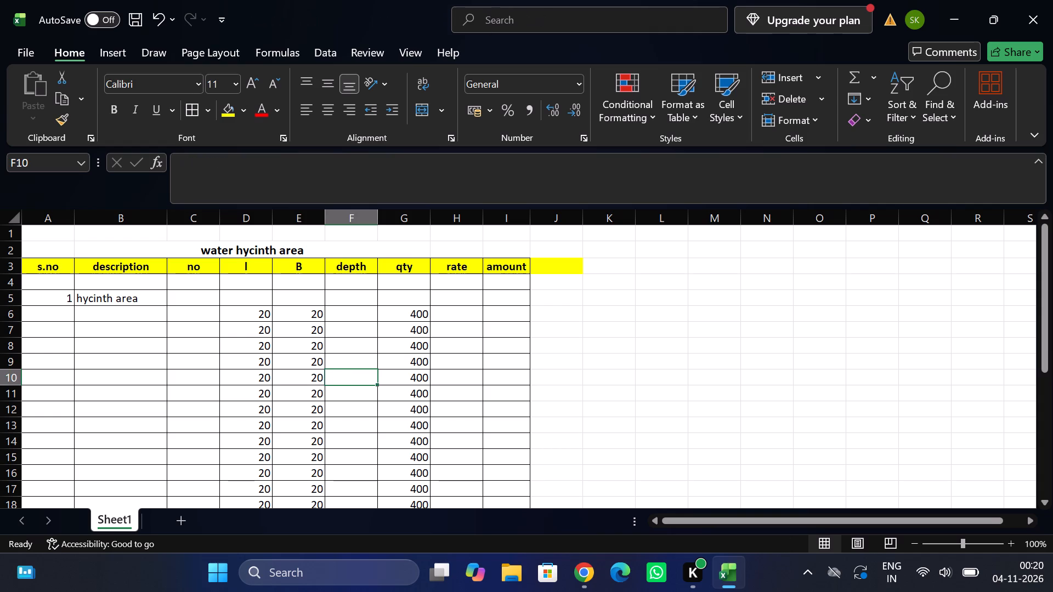